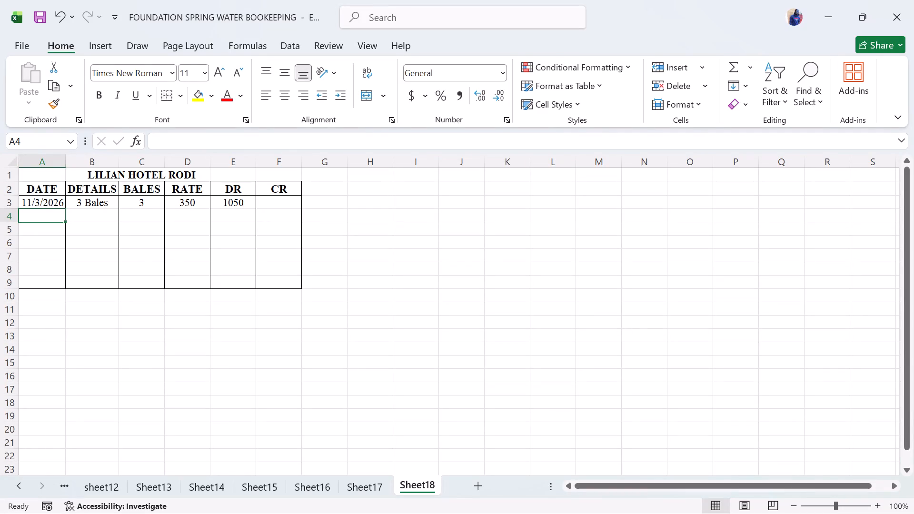
Format the RATE, DR and CR columns (D2:F9) as Accounting with the KES currency symbol and two decimal places.
drag(171, 192, 286, 279)
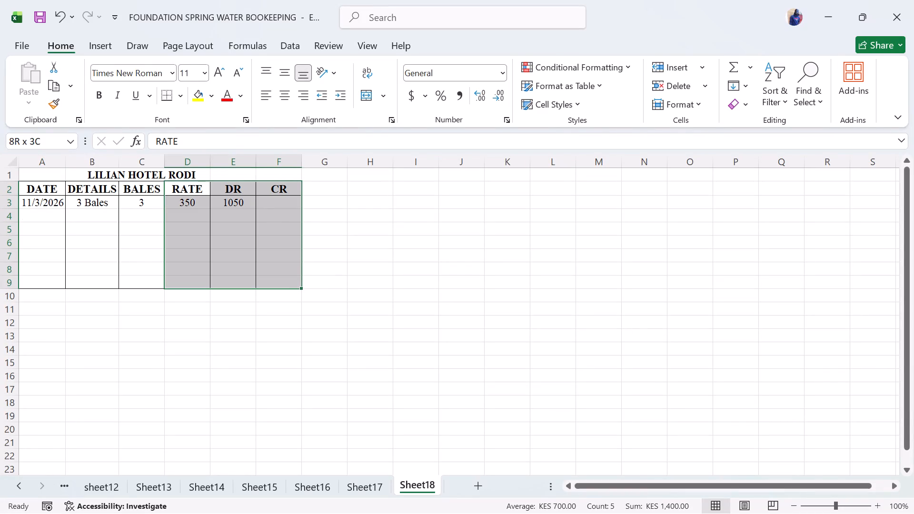
drag(286, 279, 288, 279)
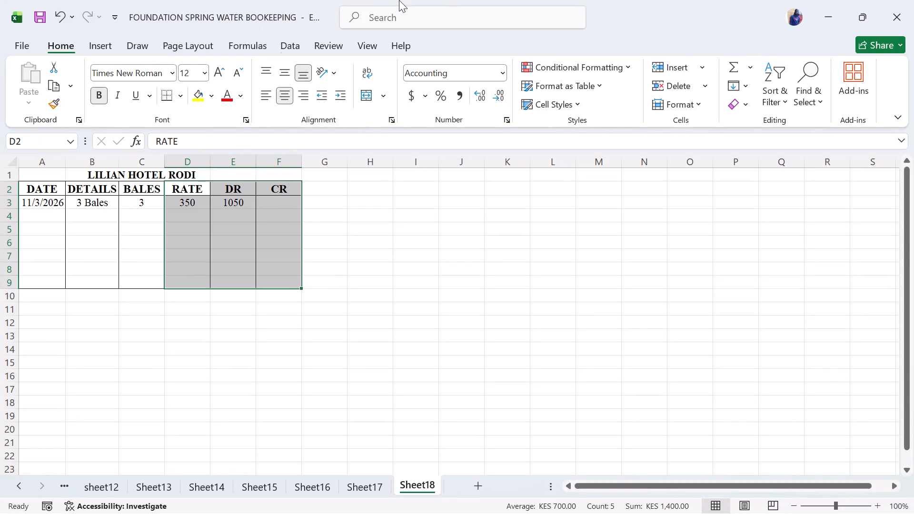
click(427, 99)
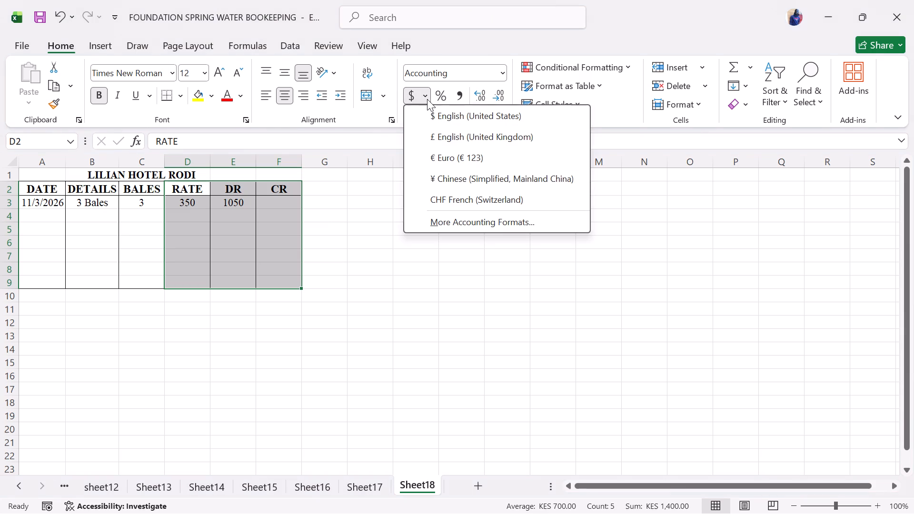
click(451, 217)
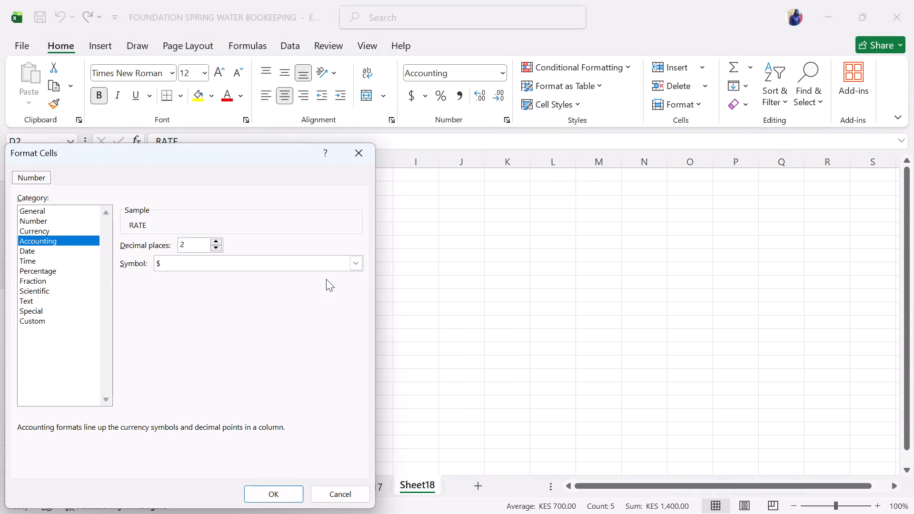
click(355, 263)
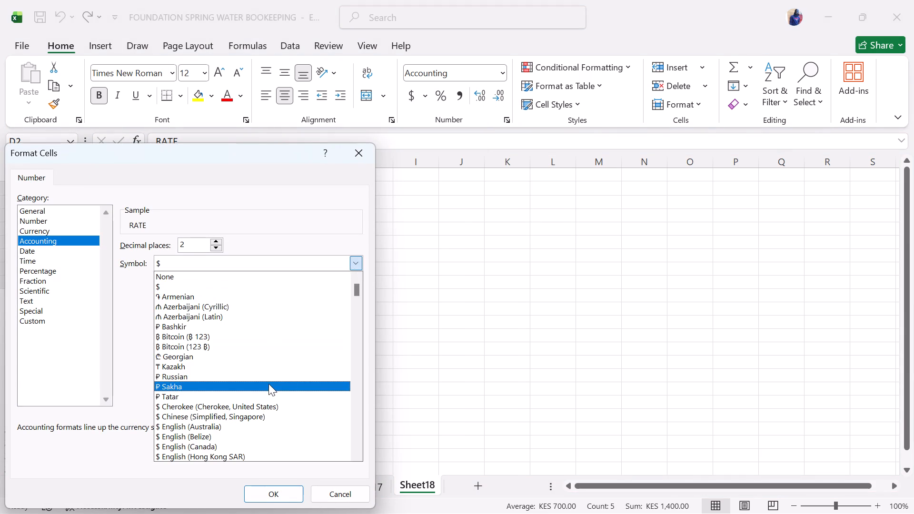
drag(358, 289, 358, 370)
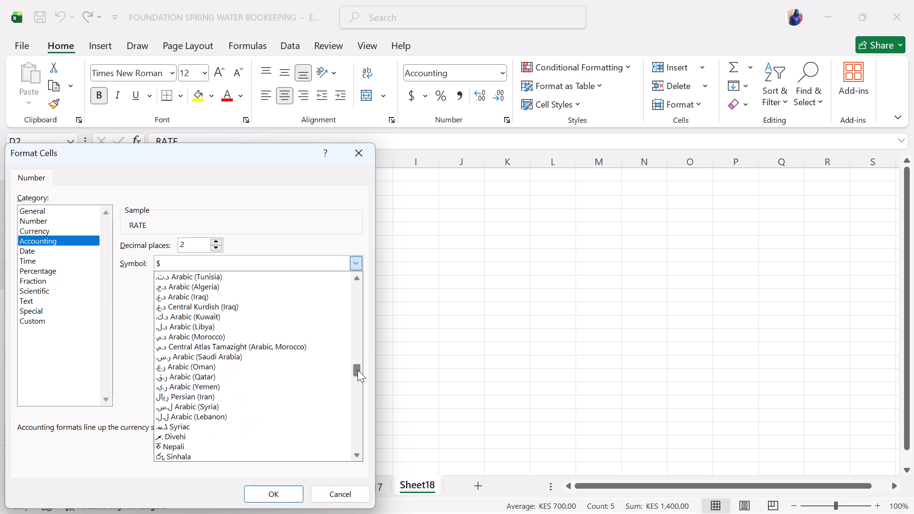
drag(358, 370, 358, 385)
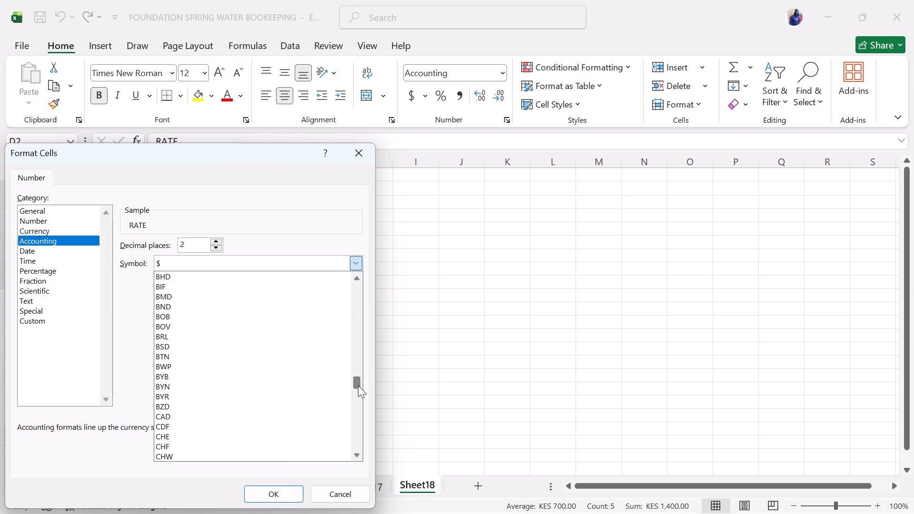
drag(358, 385, 360, 403)
click(207, 353)
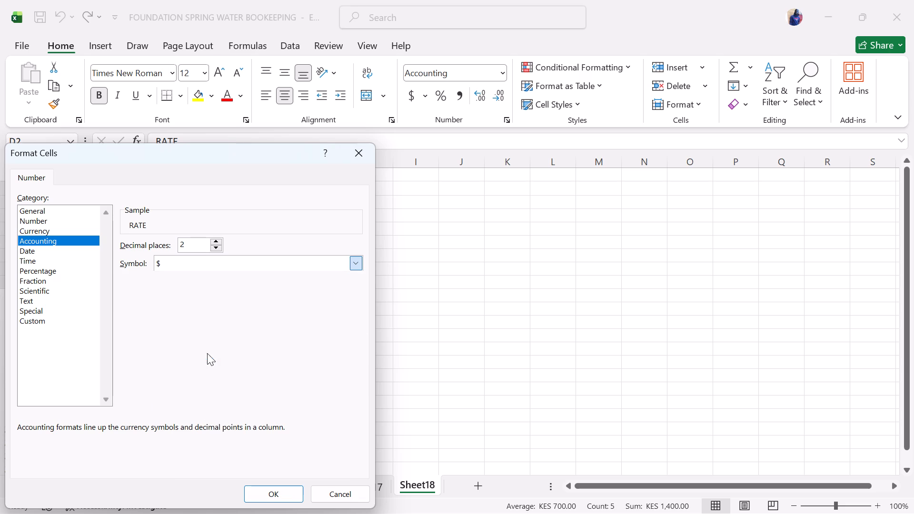
click(275, 490)
click(306, 361)
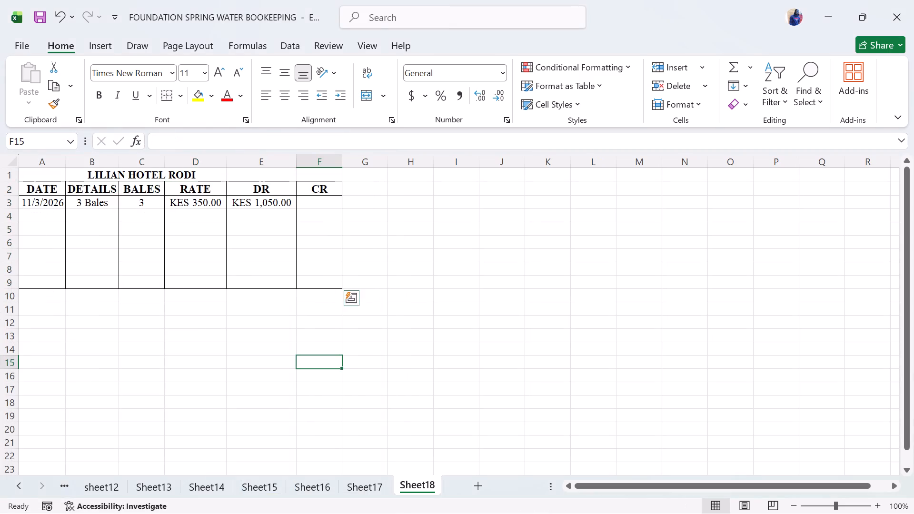
click(179, 320)
Total the DR column in E9 with the formula =SUM(E3,E4:E8).
click(257, 283)
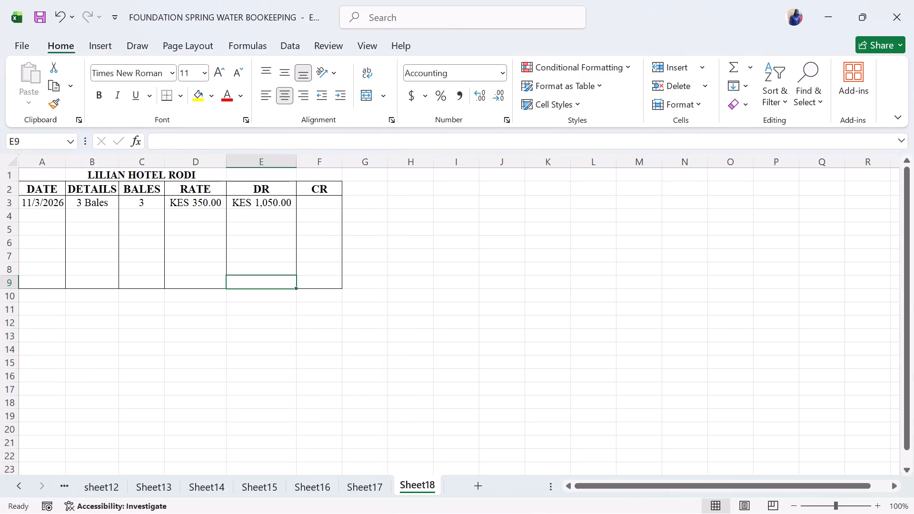
click(262, 284)
key(equal)
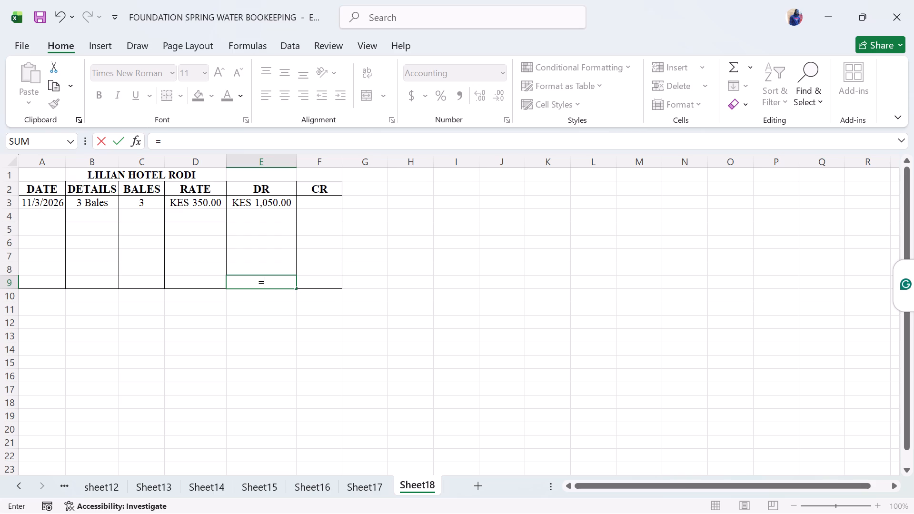
text(sum)
double_click(287, 299)
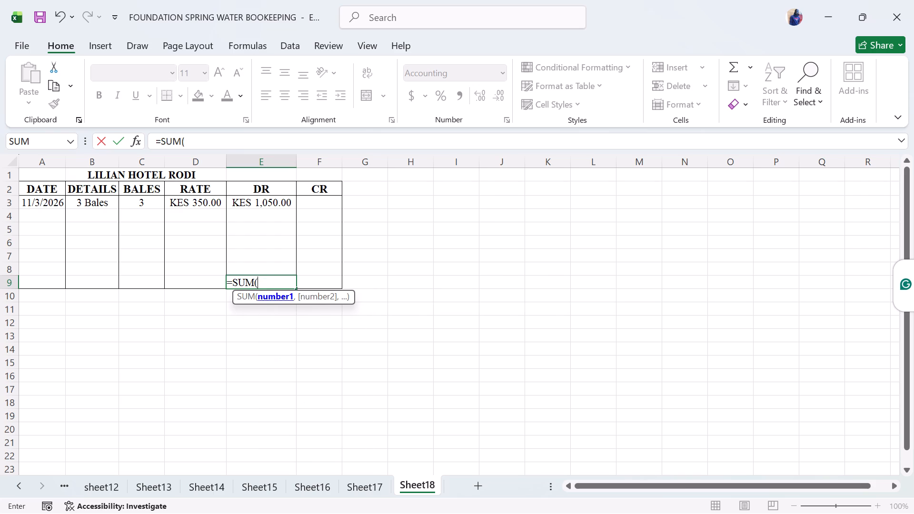
click(259, 203)
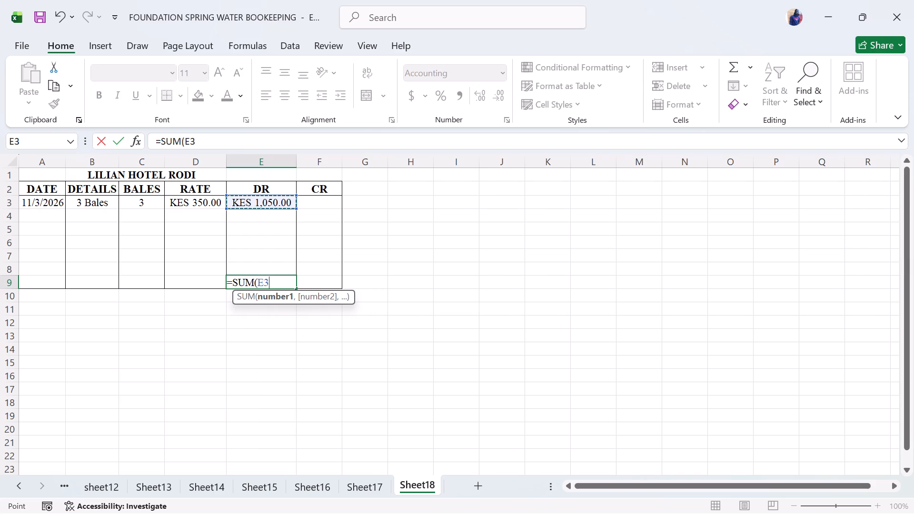
key(comma)
drag(263, 222, 265, 245)
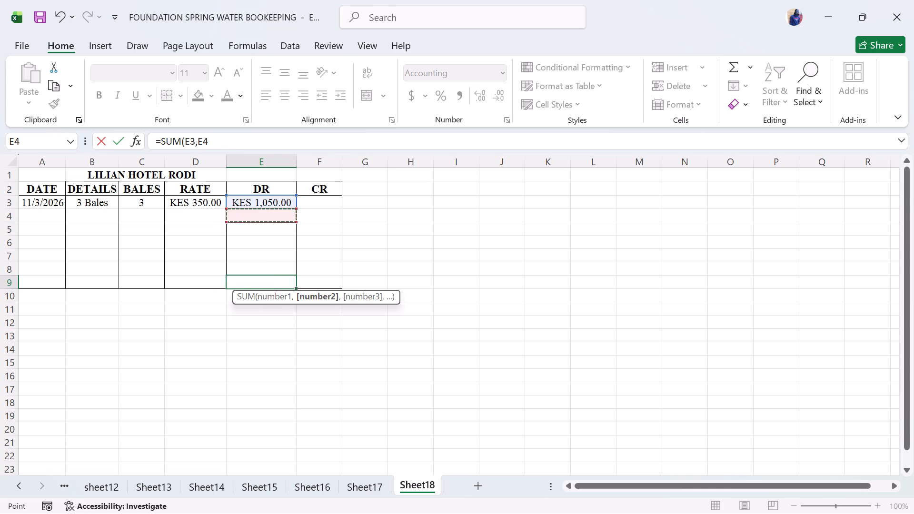
drag(265, 245, 268, 269)
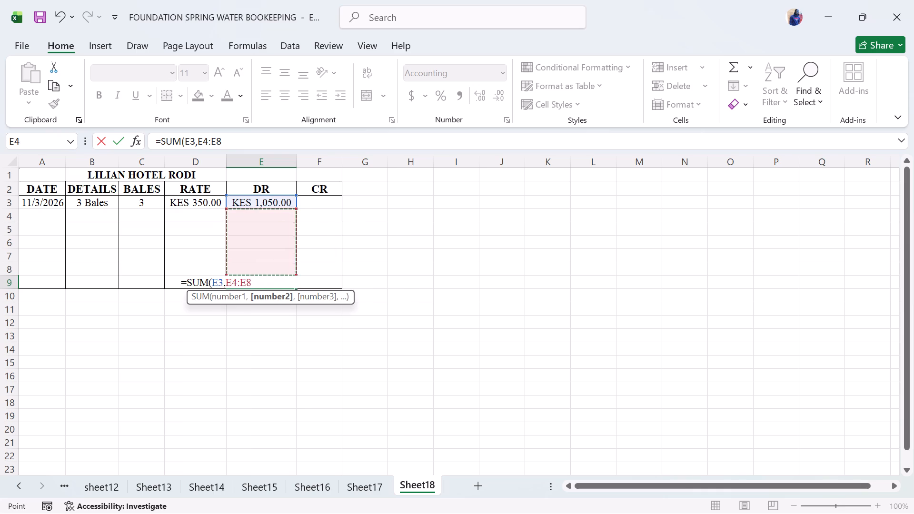
key(Return)
Total the CR column in F9 with the formula =SUM(F3,F4:F8).
click(309, 284)
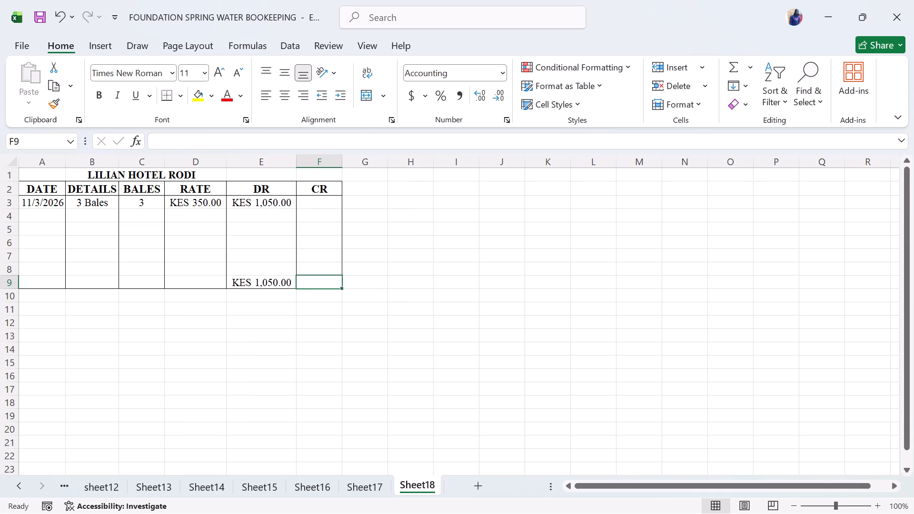
text(=sum)
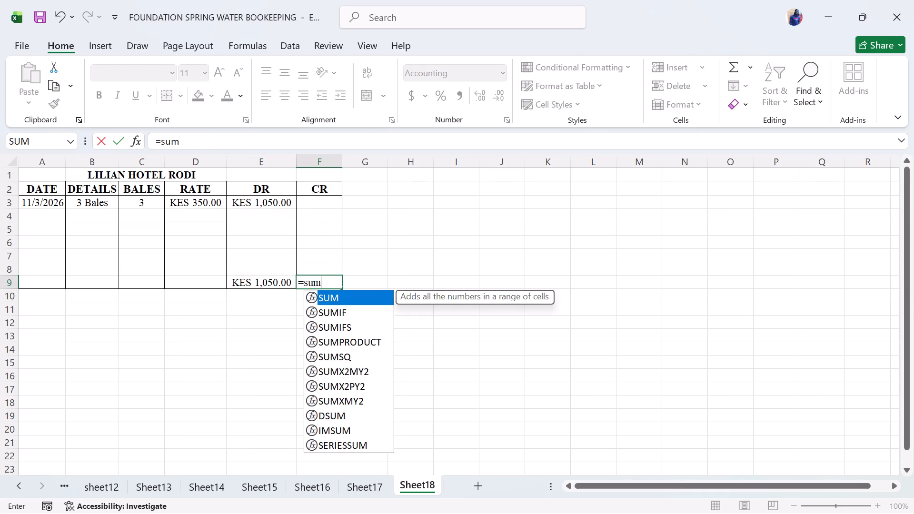
double_click(338, 292)
click(316, 201)
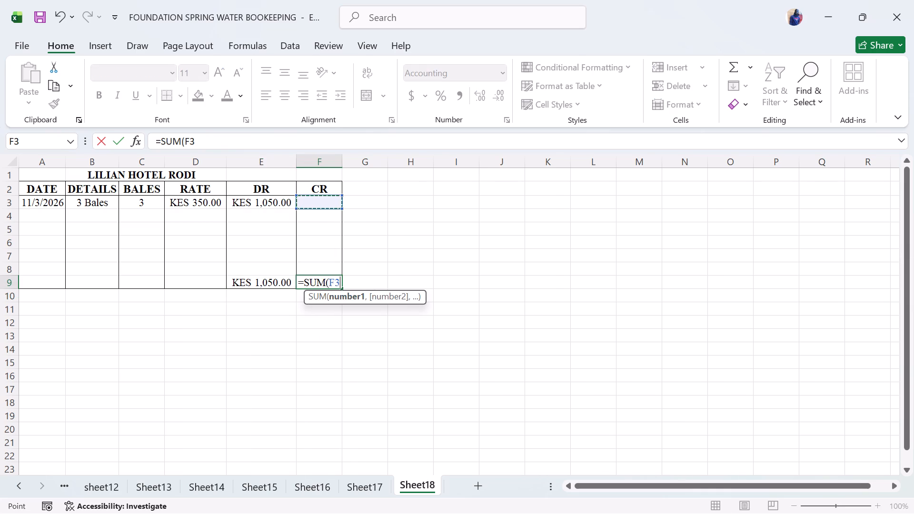
key(comma)
drag(317, 218, 317, 266)
key(Return)
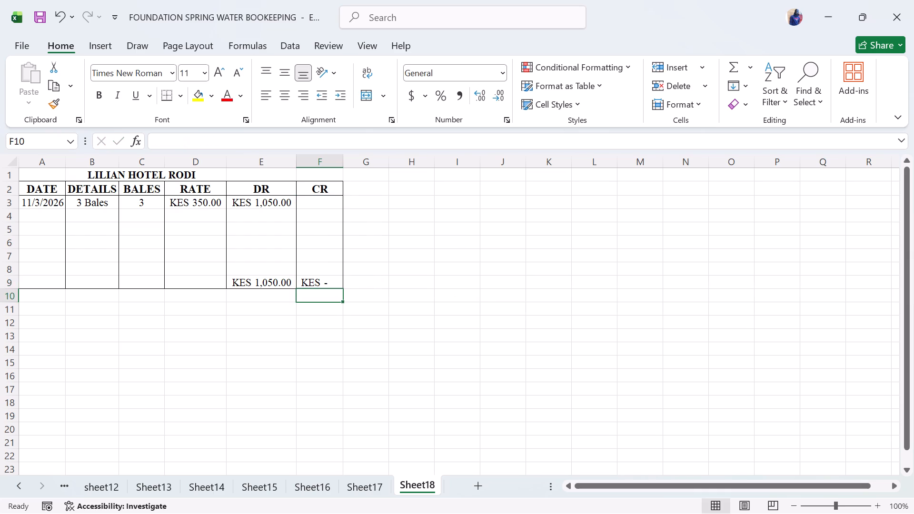
Enter the label Bal in E10, below the DR total.
click(253, 297)
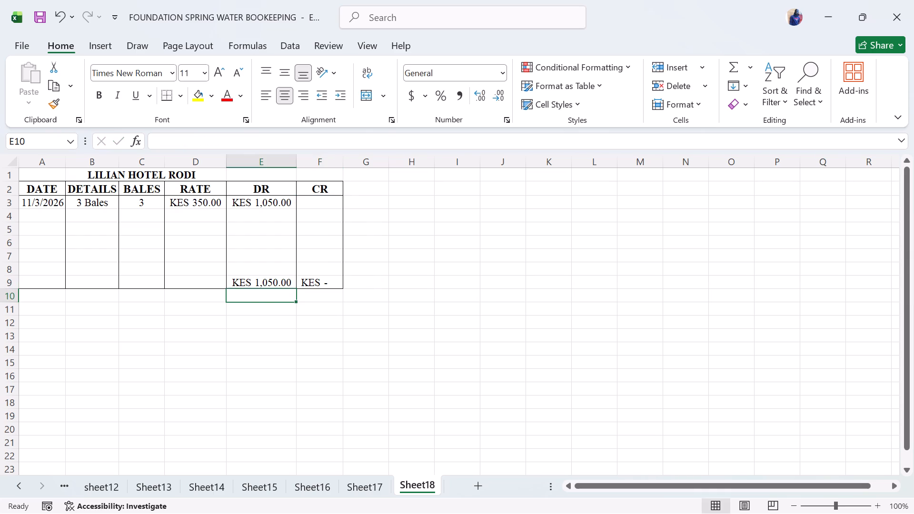
text(bal)
key(BackSpace)
key(BackSpace)
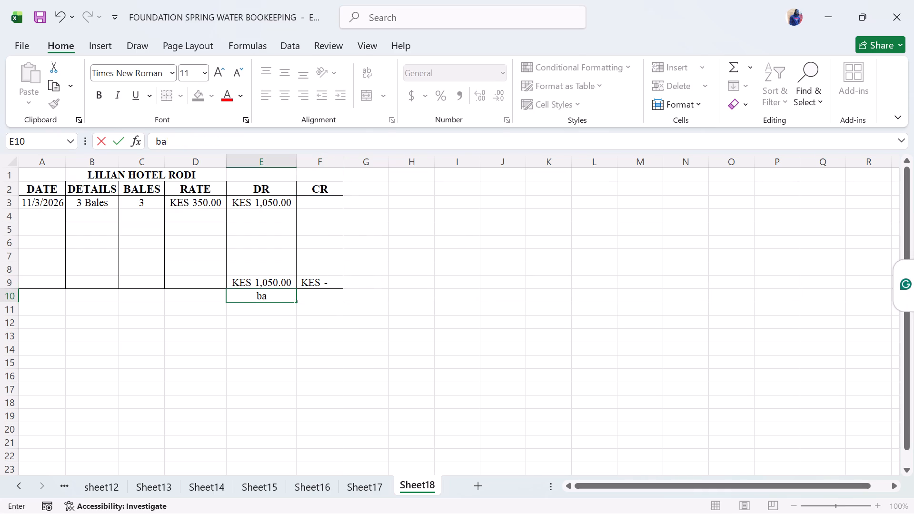
key(BackSpace)
Calculate the balance in F10 with the formula =E9-F9.
click(304, 299)
key(equal)
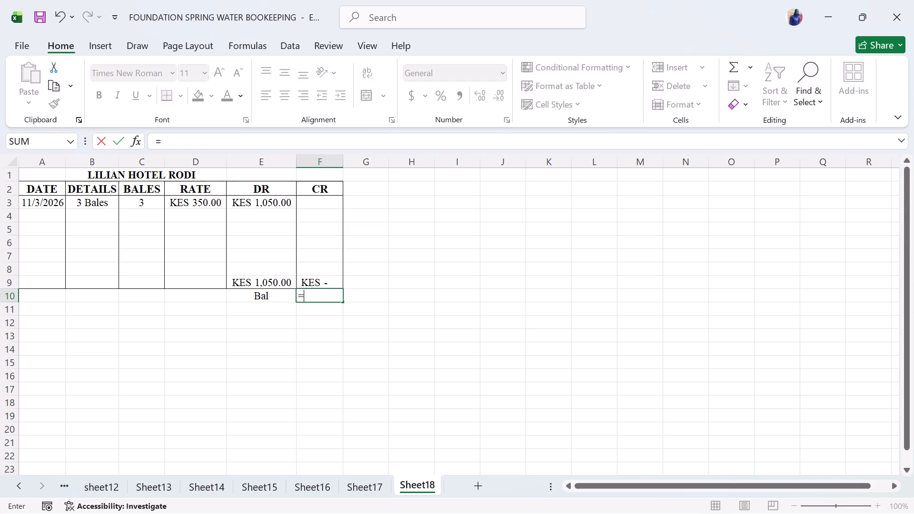
click(265, 277)
key(minus)
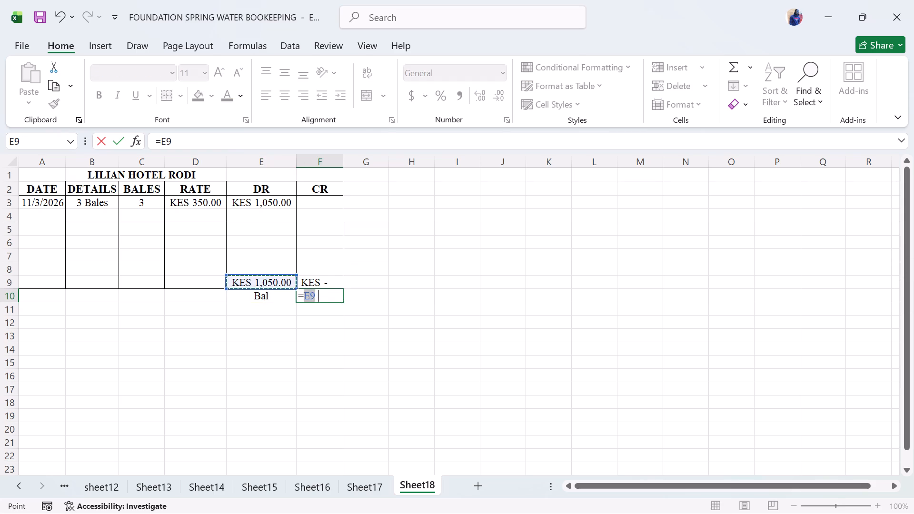
click(307, 281)
key(Return)
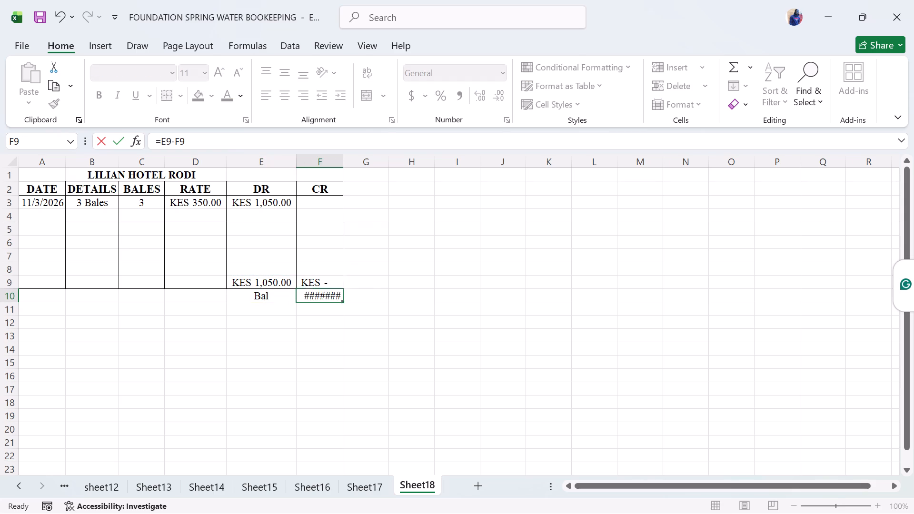
Apply all borders to the balance row cells E10:F10.
drag(247, 296, 333, 297)
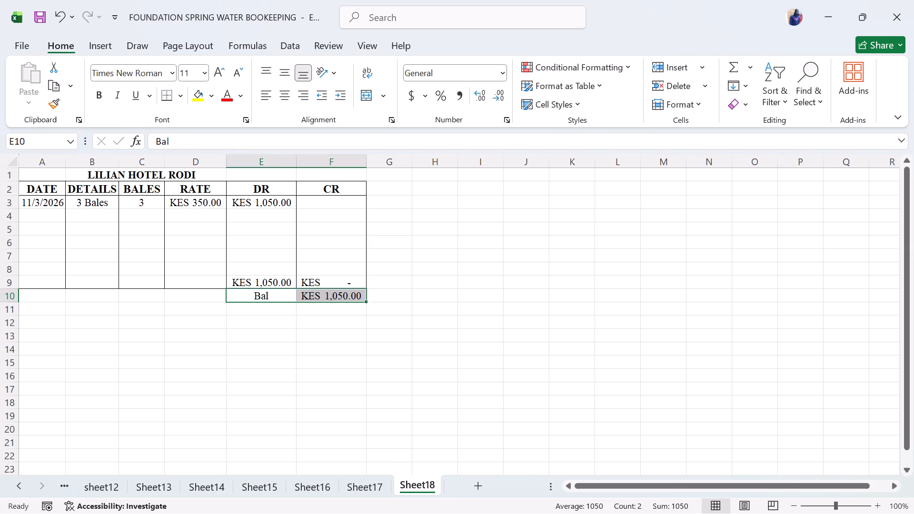
click(177, 94)
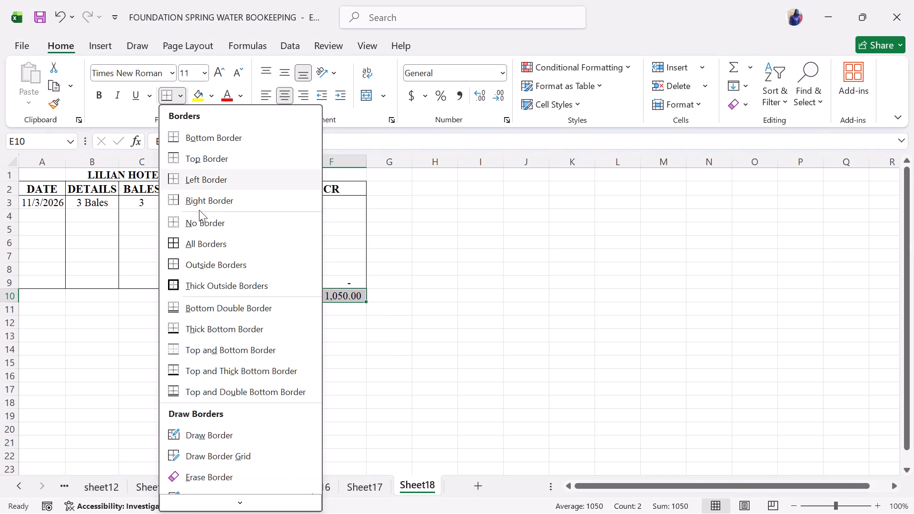
click(199, 241)
click(410, 266)
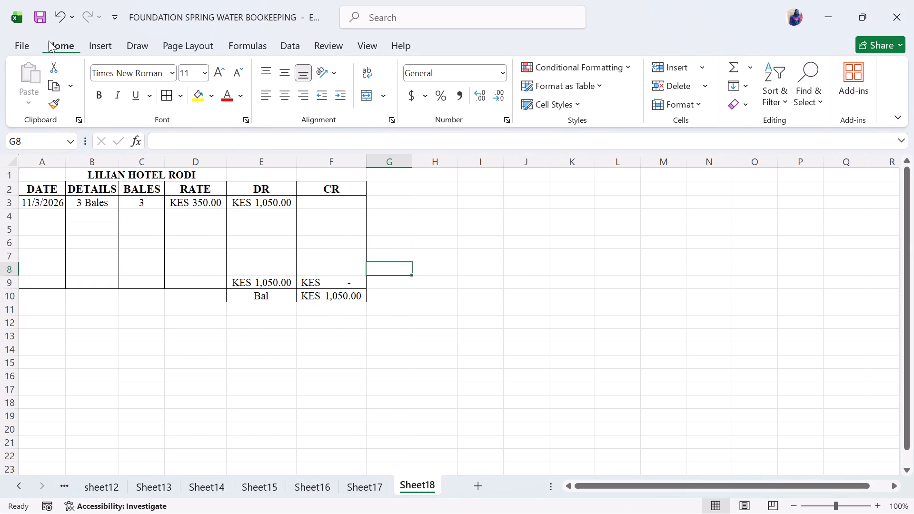
Save the workbook.
click(41, 13)
In the Debtors' Ledger on Sheet1, enter sheet number 18 for LILIAN HOTEL RODI in D18.
triple_click(14, 485)
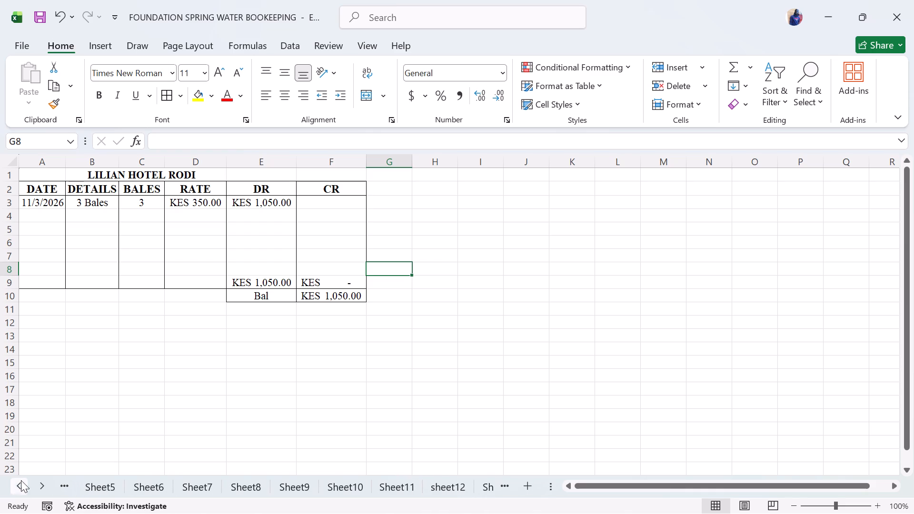
click(18, 483)
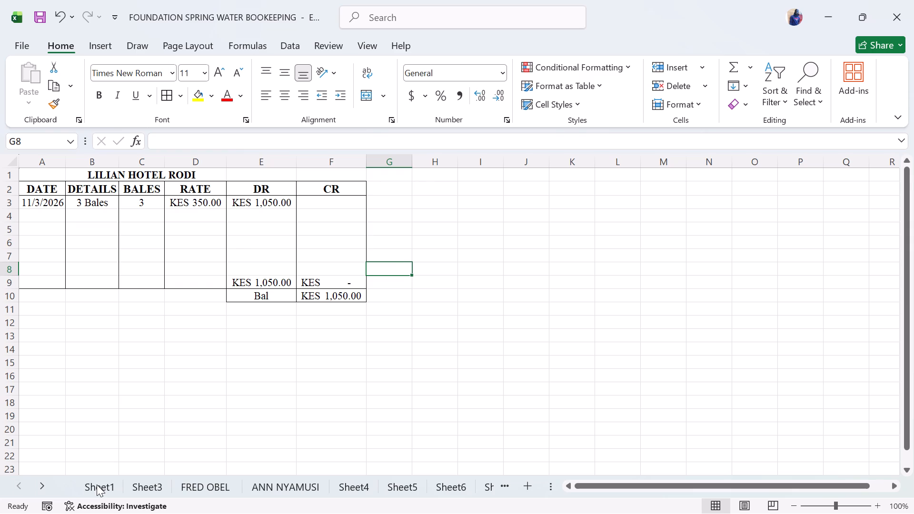
click(97, 484)
click(313, 396)
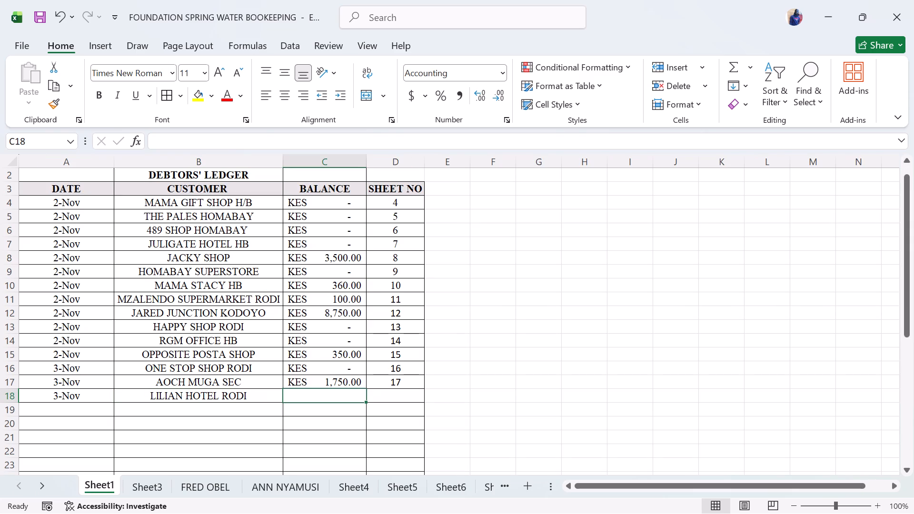
click(399, 389)
text(18)
Link LILIAN HOTEL RODI's balance in C18 of the Debtors' Ledger to its account sheet with the formula =Sheet18!F10.
click(336, 395)
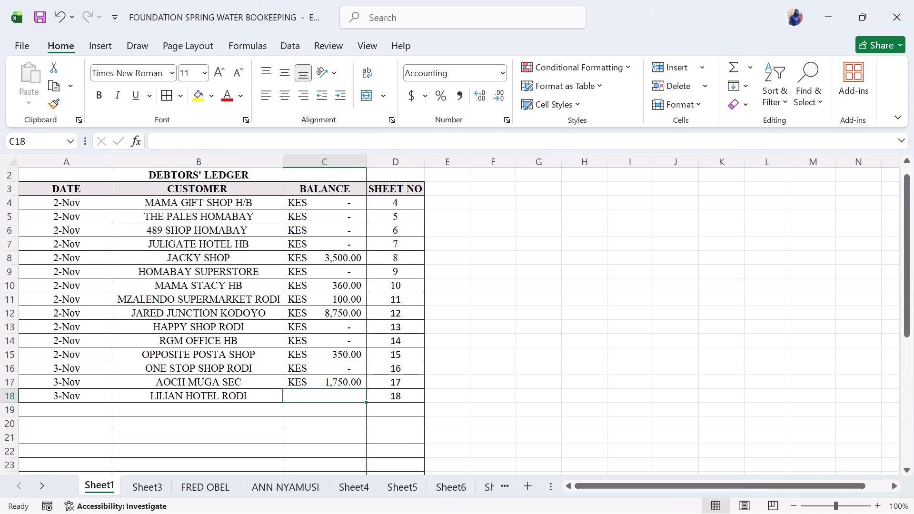
key(equal)
triple_click(47, 483)
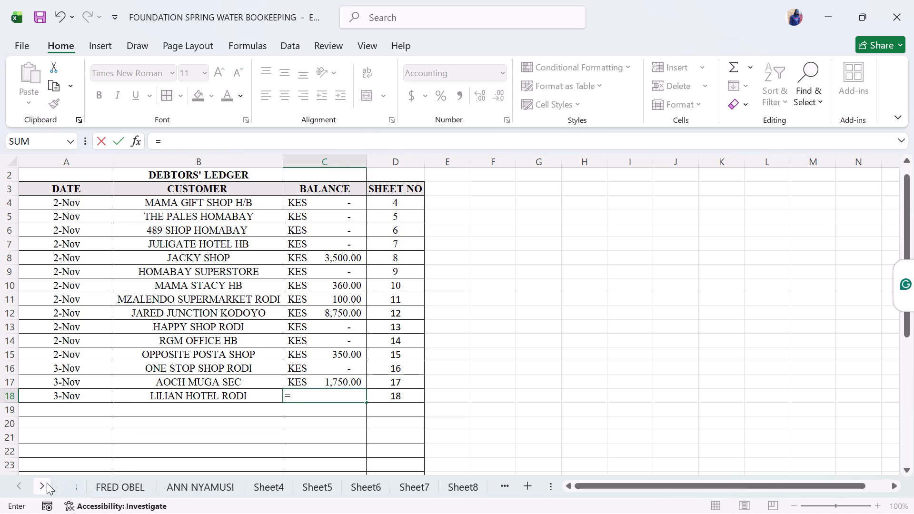
click(47, 483)
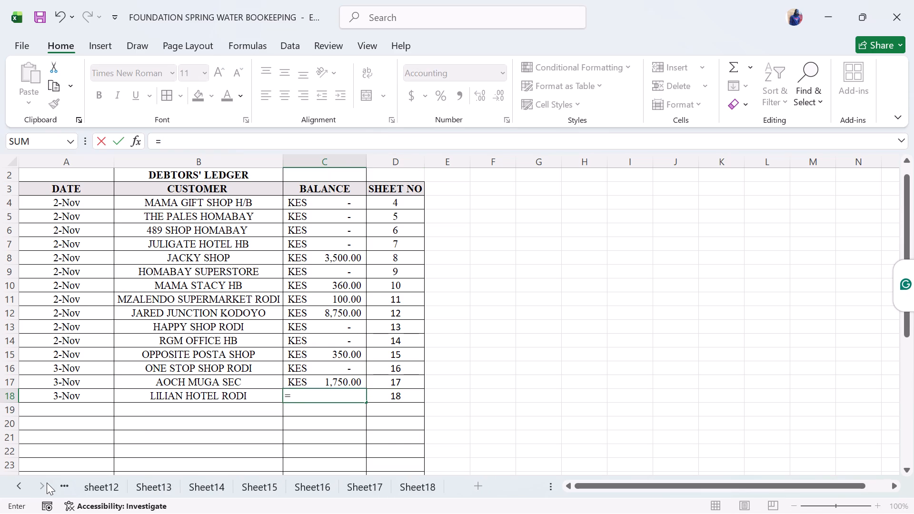
click(407, 483)
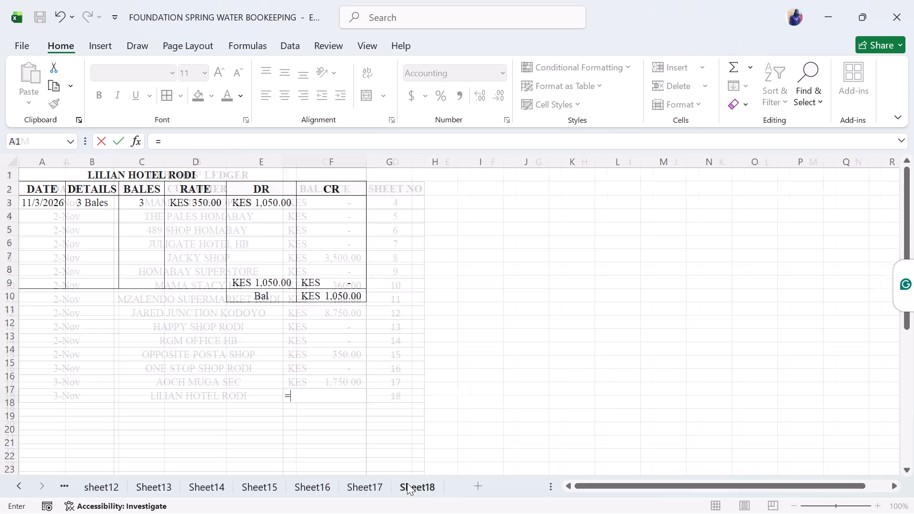
click(322, 299)
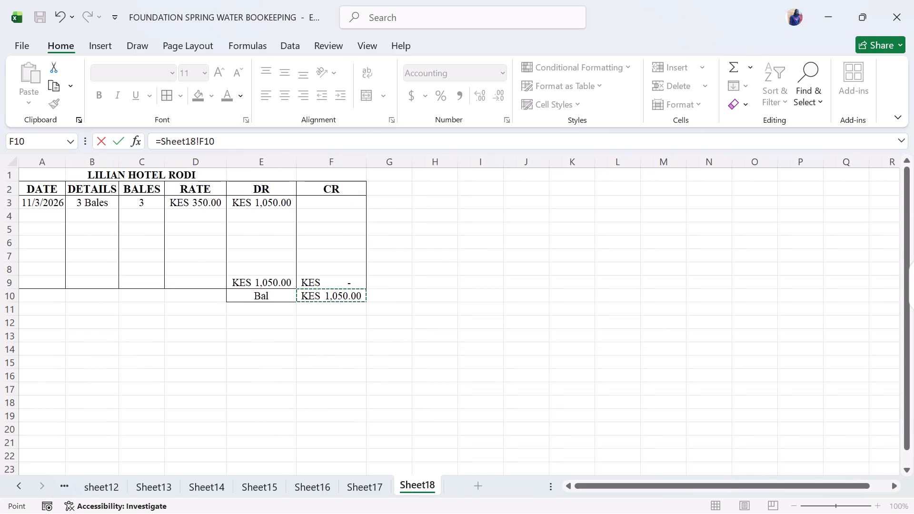
key(Return)
Review the Debtors' Ledger entries, the TOTAL row and the stock balance table on Sheet1.
scroll(322, 299, down, 2)
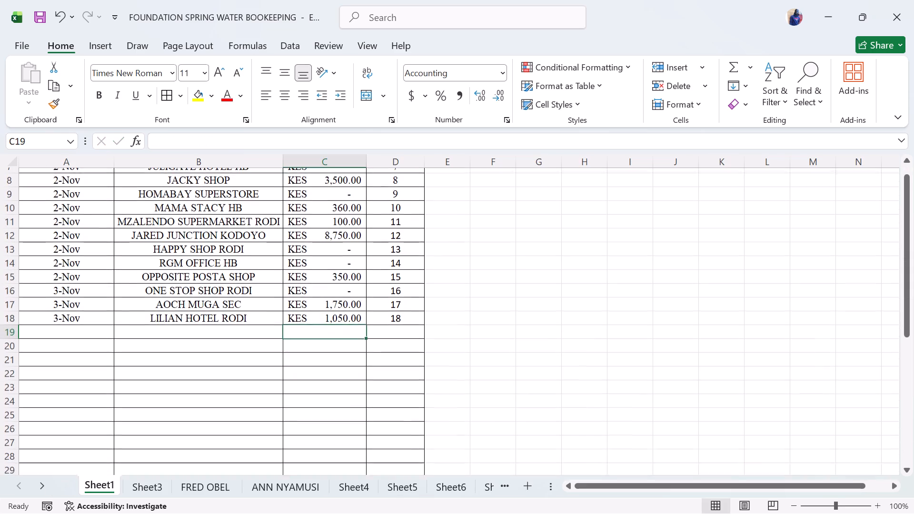
scroll(322, 299, down, 3)
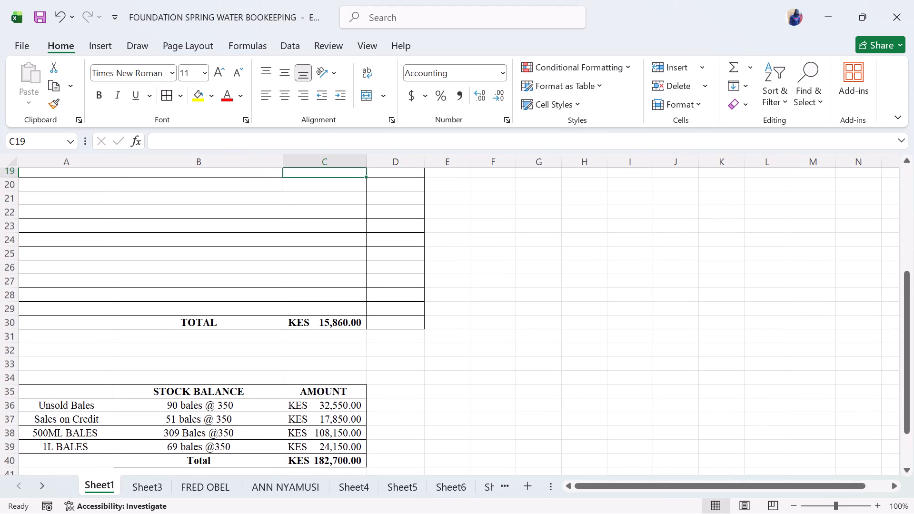
scroll(322, 299, down, 1)
scroll(322, 299, up, 2)
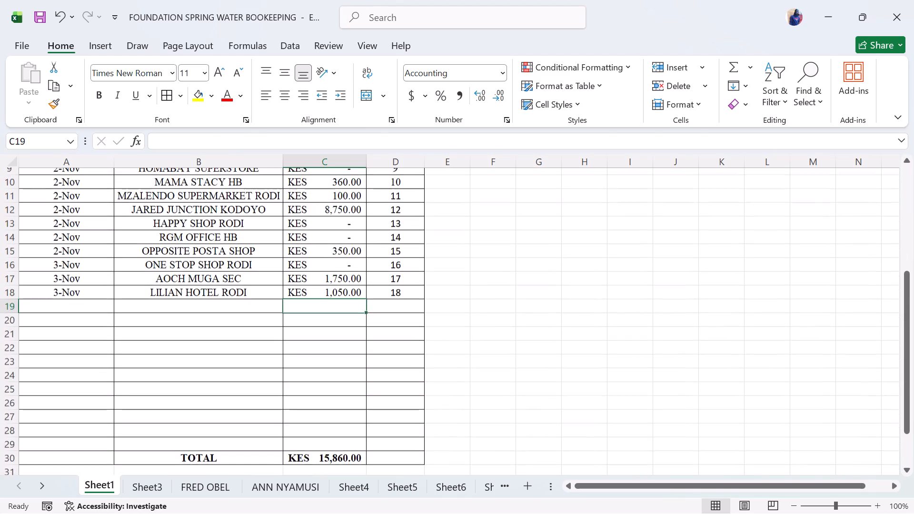
scroll(322, 299, up, 1)
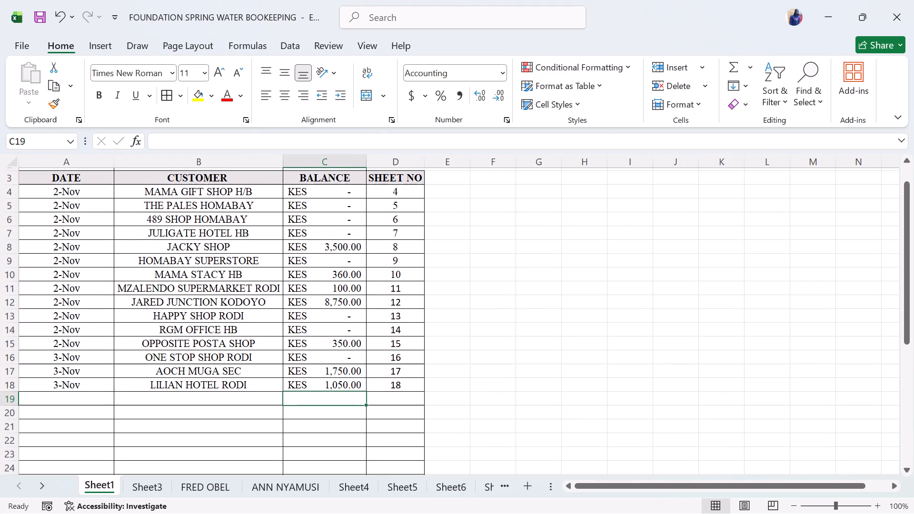
scroll(322, 299, down, 1)
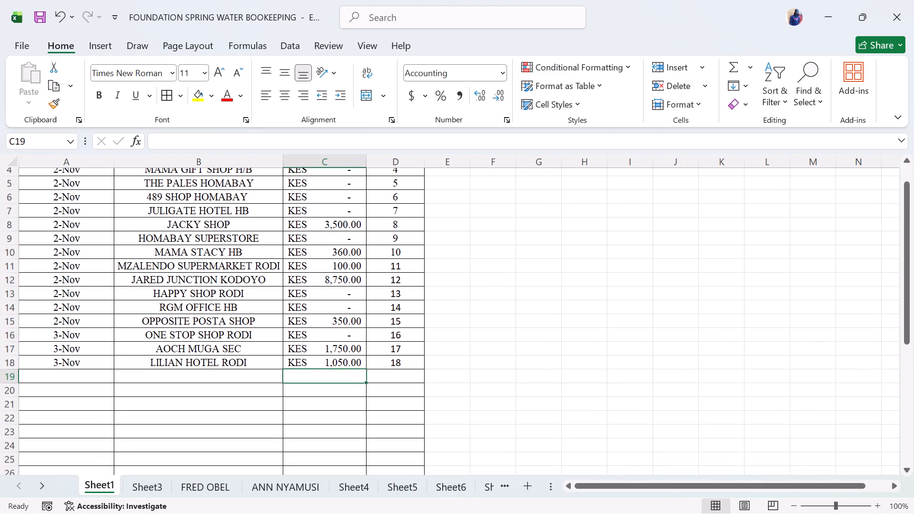
scroll(322, 299, down, 3)
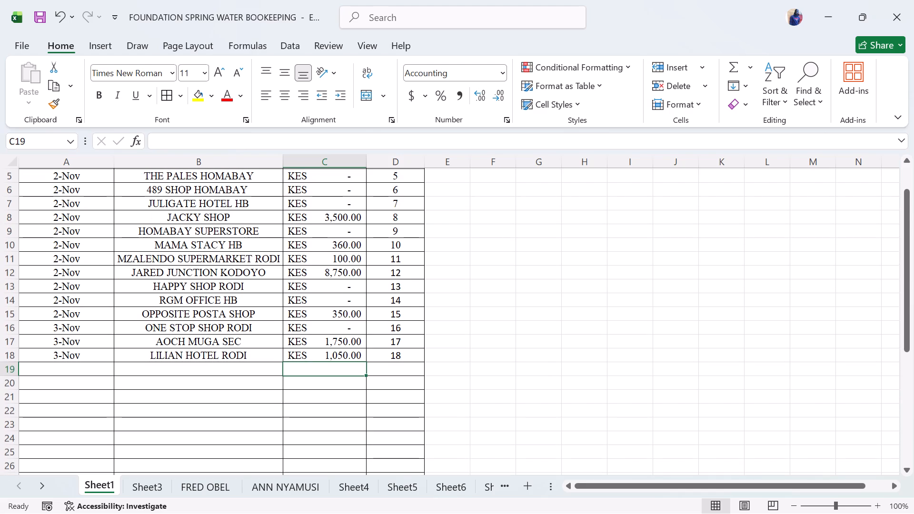
scroll(322, 299, down, 1)
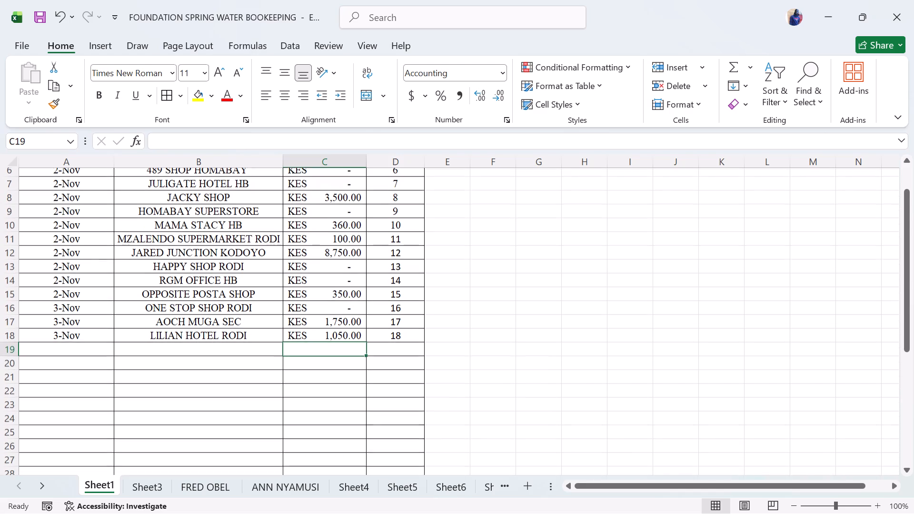
scroll(322, 299, down, 1)
Select the first empty date cell, A19, below LILIAN HOTEL RODI in the Debtors' Ledger.
click(77, 325)
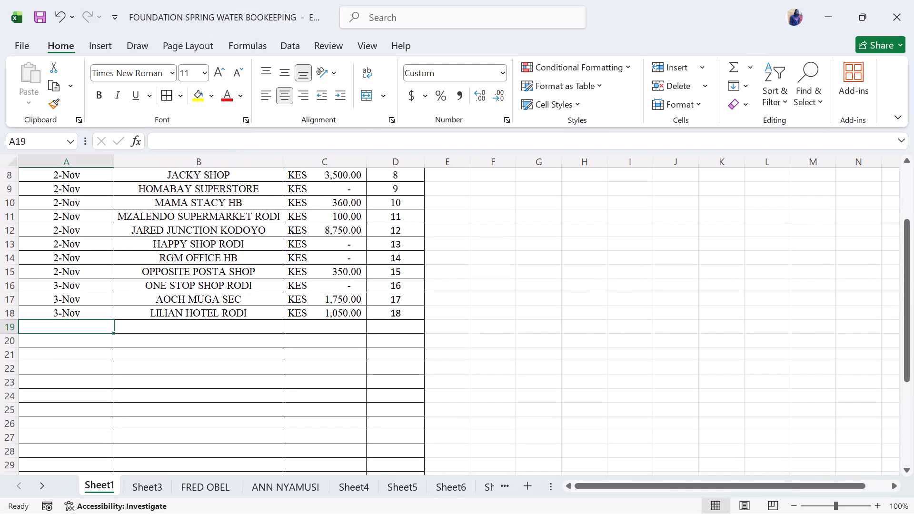
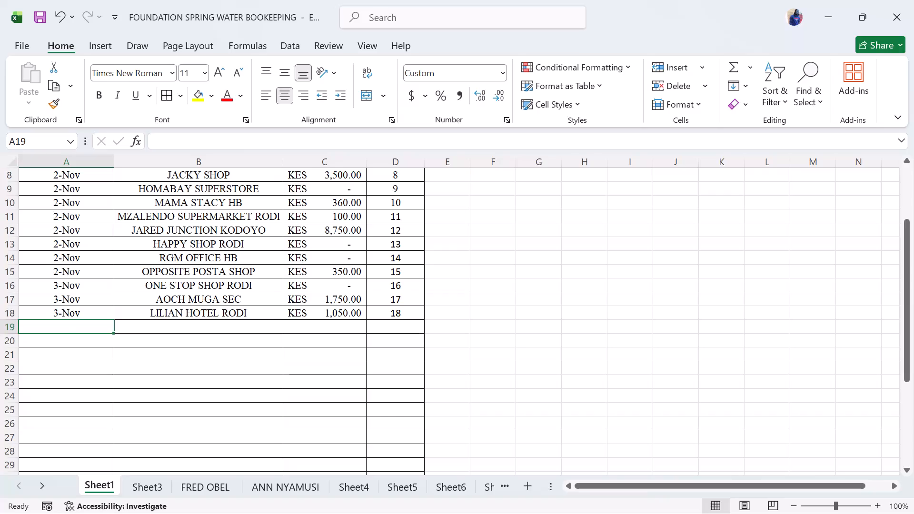
Fill row 19 of the Debtors' Ledger with date 3 NOV, debtor KEN SHOP OLARE and sheet number 19.
key(3)
text(nov)
key(BackSpace)
key(BackSpace)
key(BackSpace)
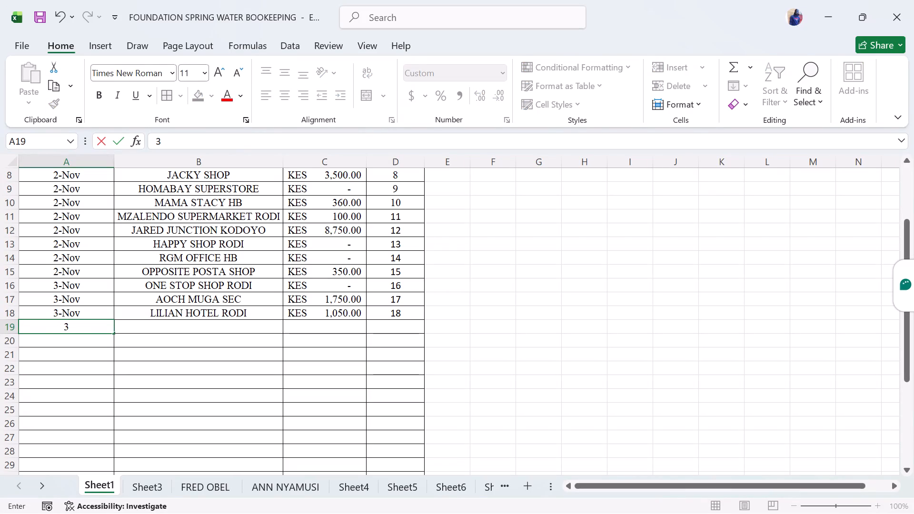
key(space)
text(NOV)
click(145, 324)
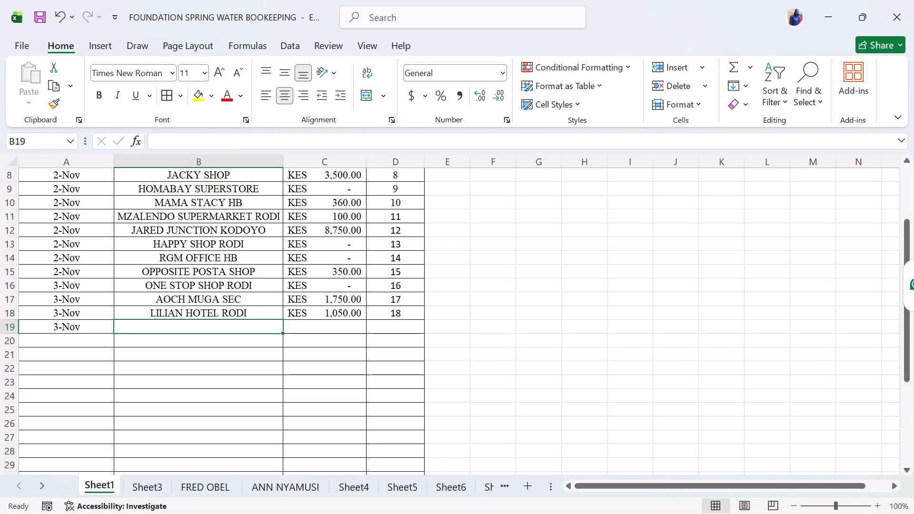
text(KEN SHOP OLARE)
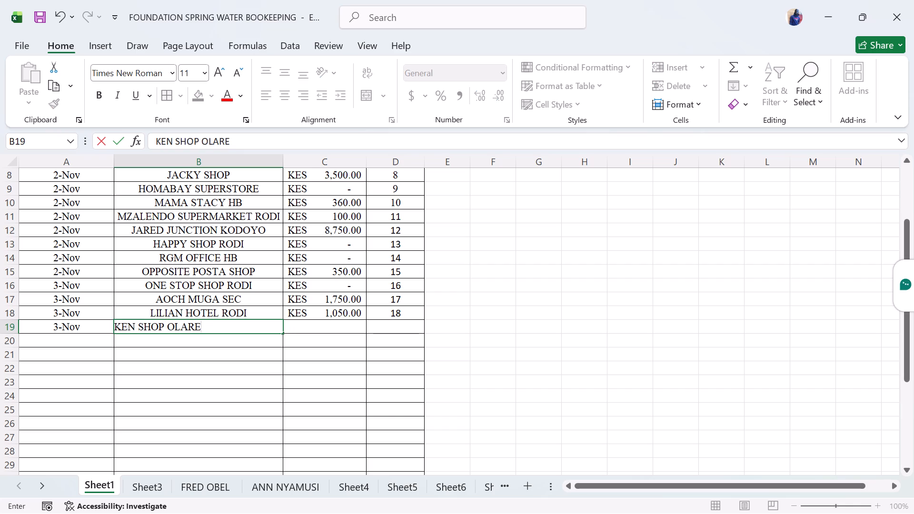
click(325, 328)
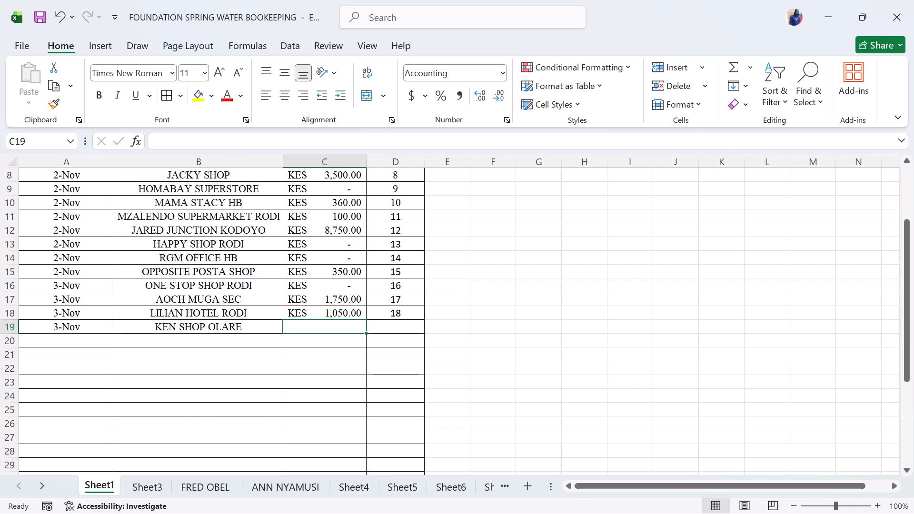
click(399, 334)
click(400, 326)
text(19)
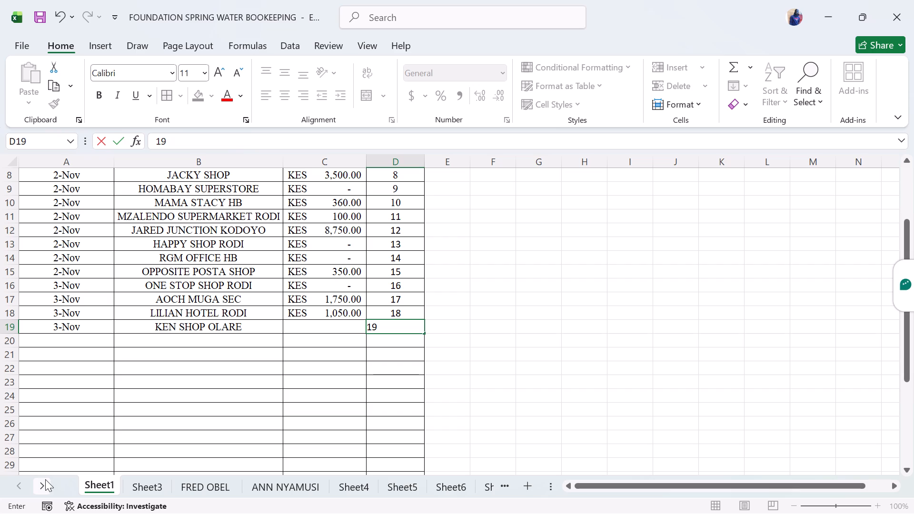
Copy the LILIAN HOTEL RODI title row A1:F1 from Sheet18 and add a new worksheet after it.
triple_click(45, 480)
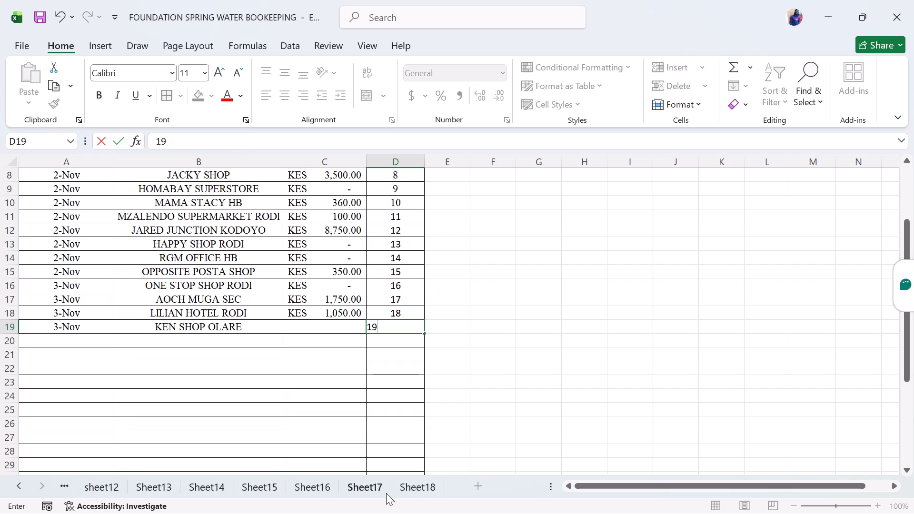
click(409, 486)
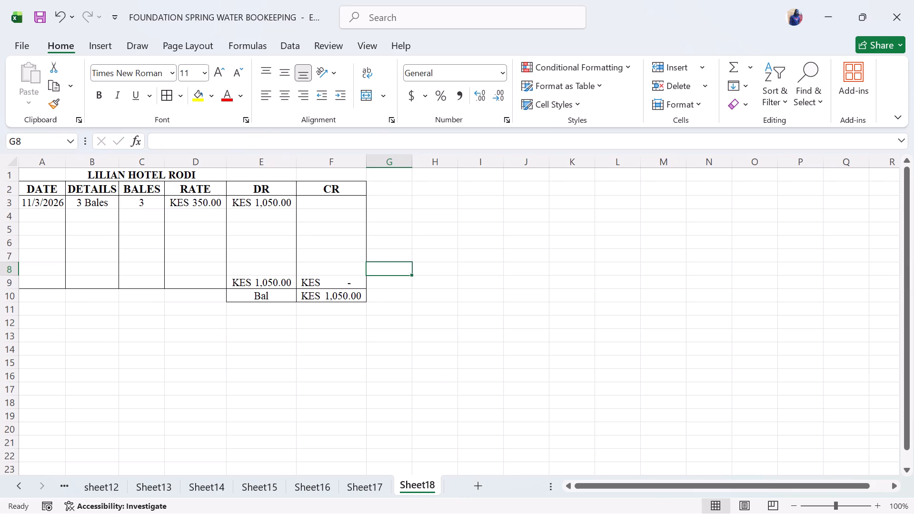
drag(41, 177, 339, 174)
key(ctrl+c)
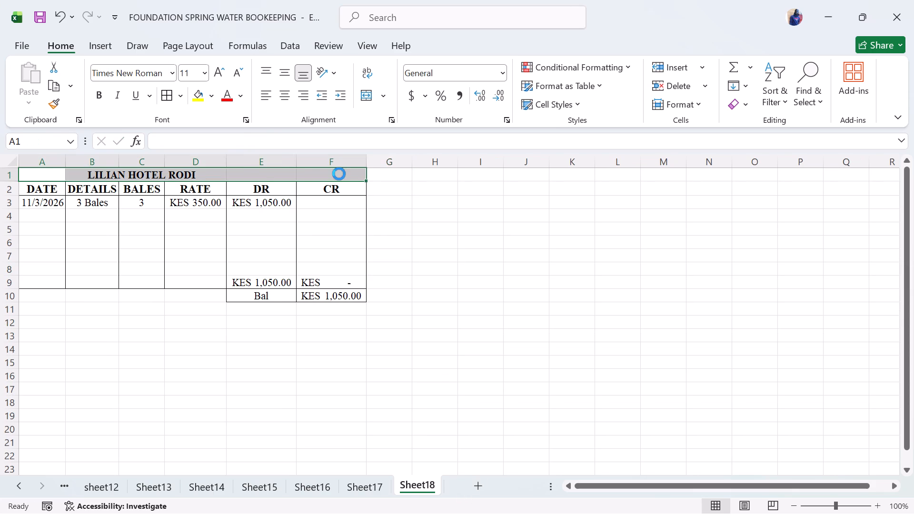
click(482, 484)
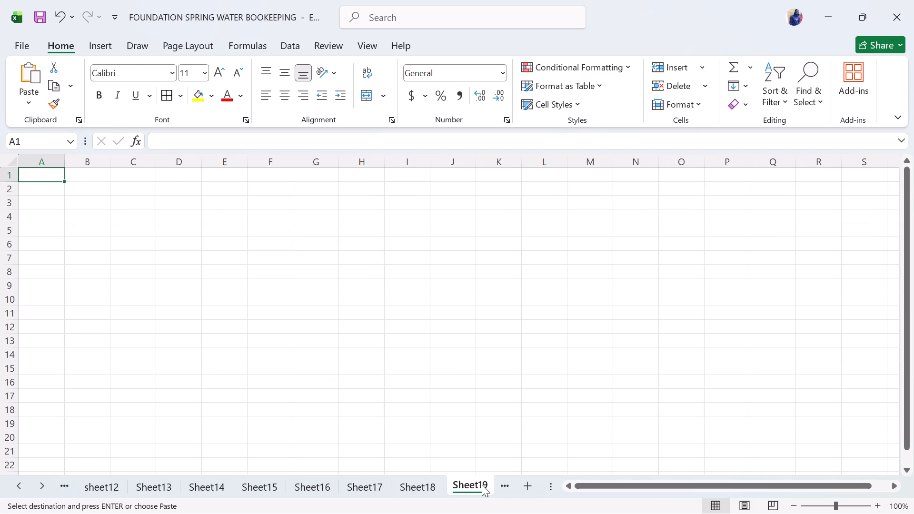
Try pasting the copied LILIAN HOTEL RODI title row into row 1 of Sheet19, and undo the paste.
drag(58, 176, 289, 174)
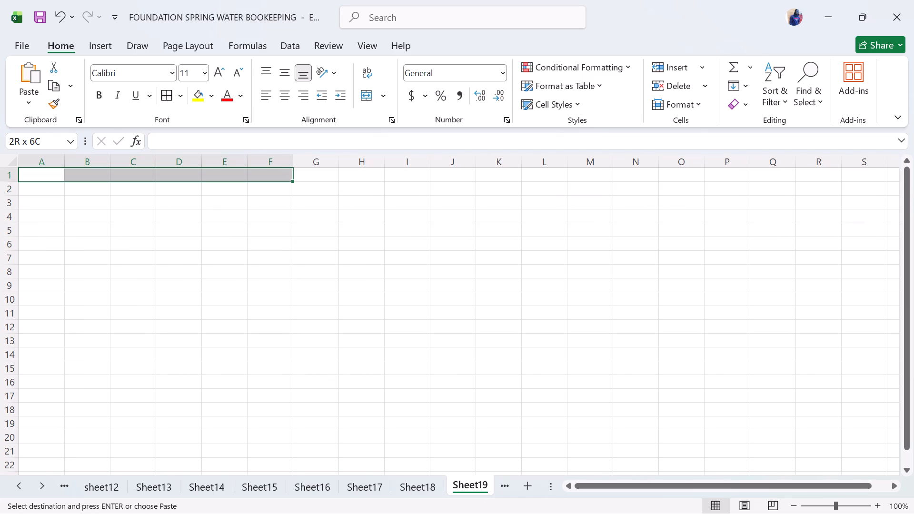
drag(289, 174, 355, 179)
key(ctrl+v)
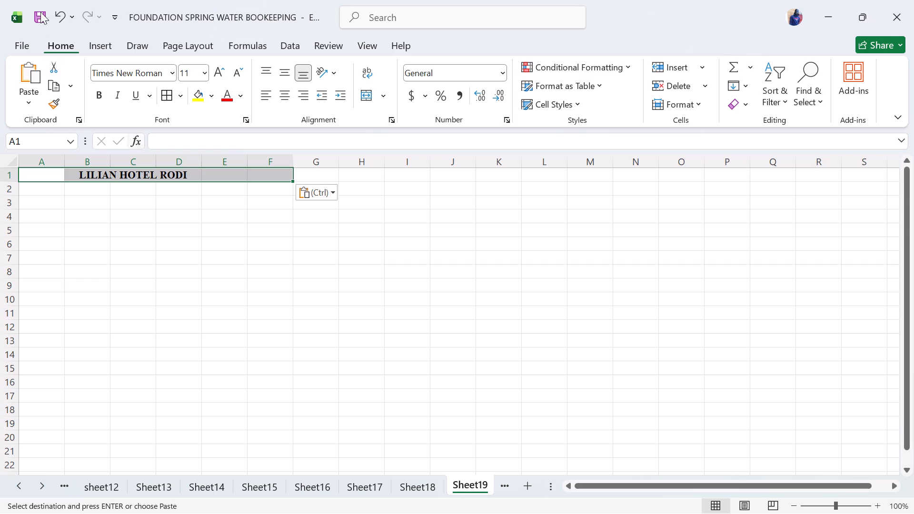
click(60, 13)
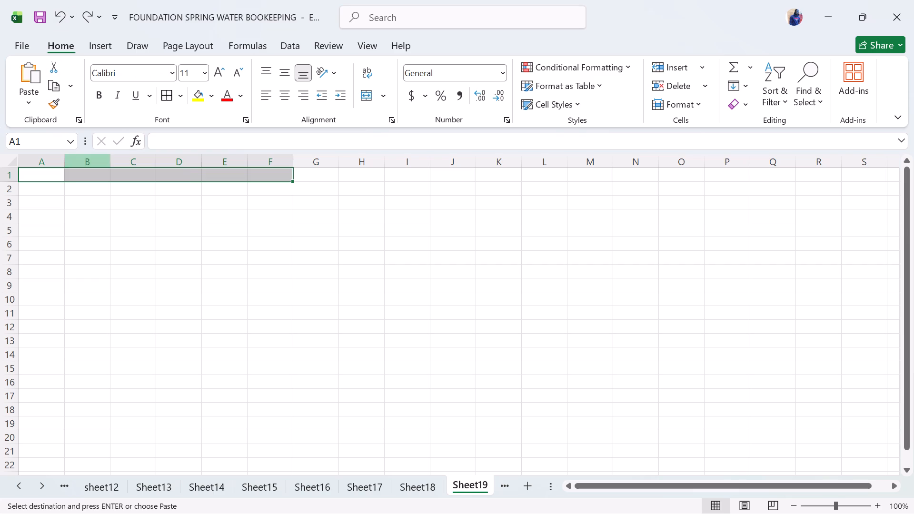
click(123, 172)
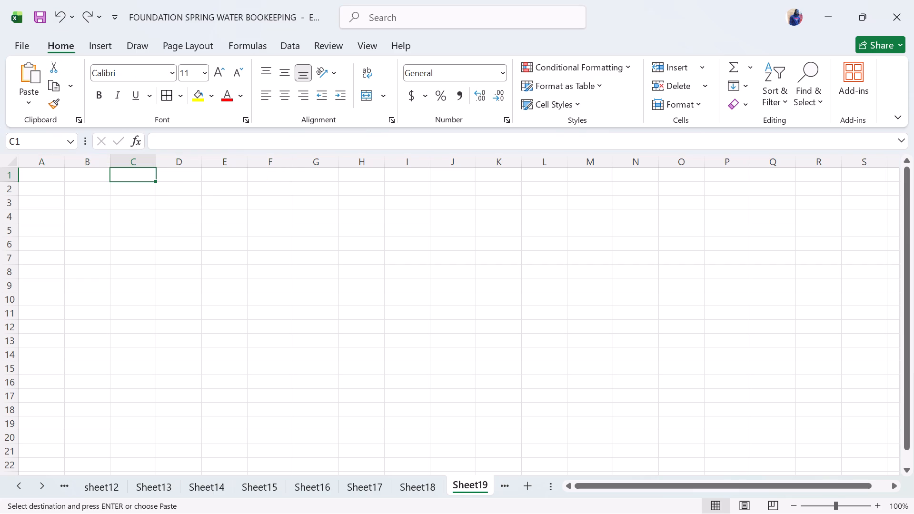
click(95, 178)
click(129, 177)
Copy the header row from DATE to CR (A2:F2) on Sheet18 into row 2 of Sheet19.
click(414, 481)
click(131, 227)
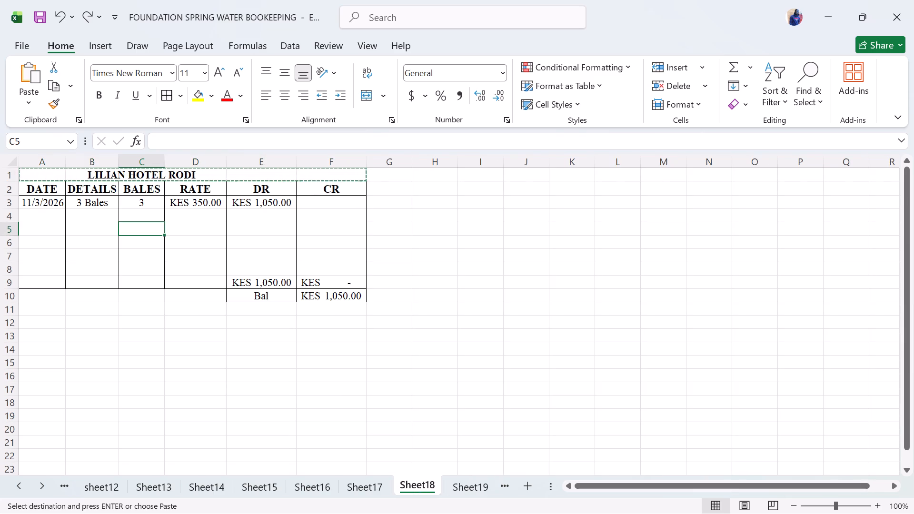
click(16, 187)
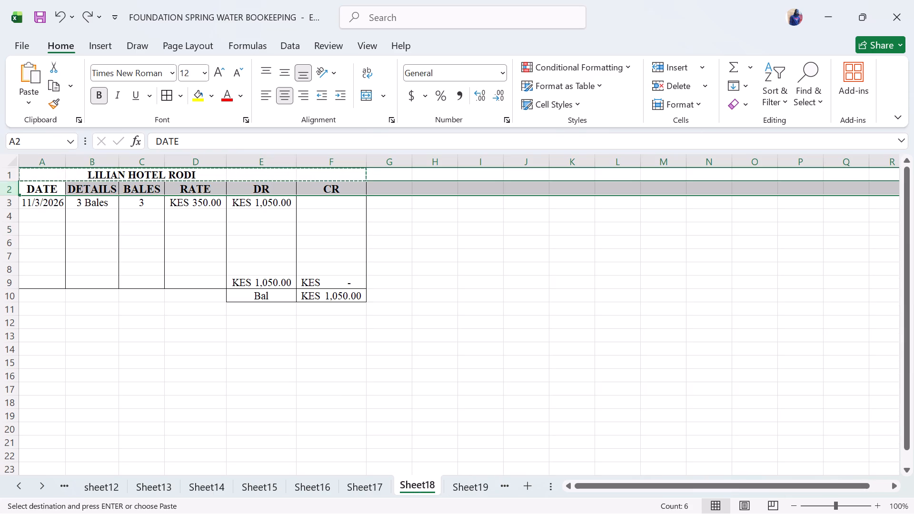
click(247, 201)
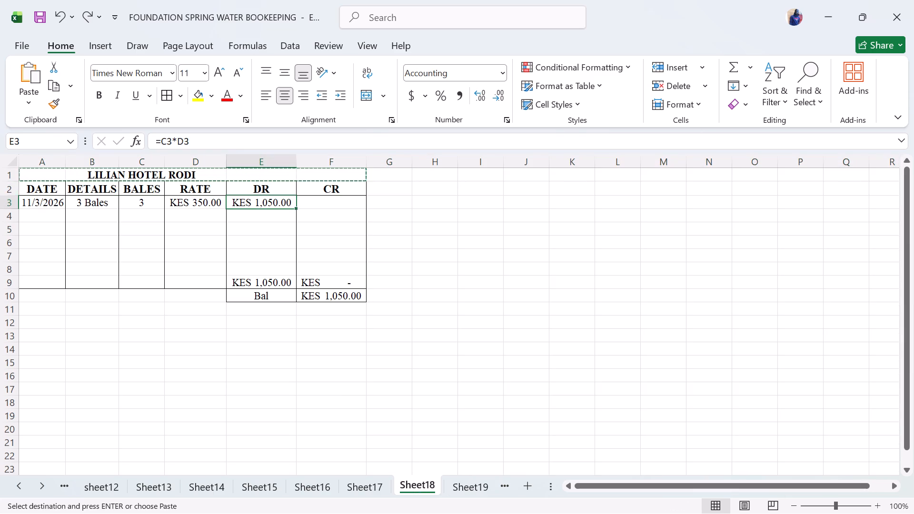
drag(30, 189, 343, 189)
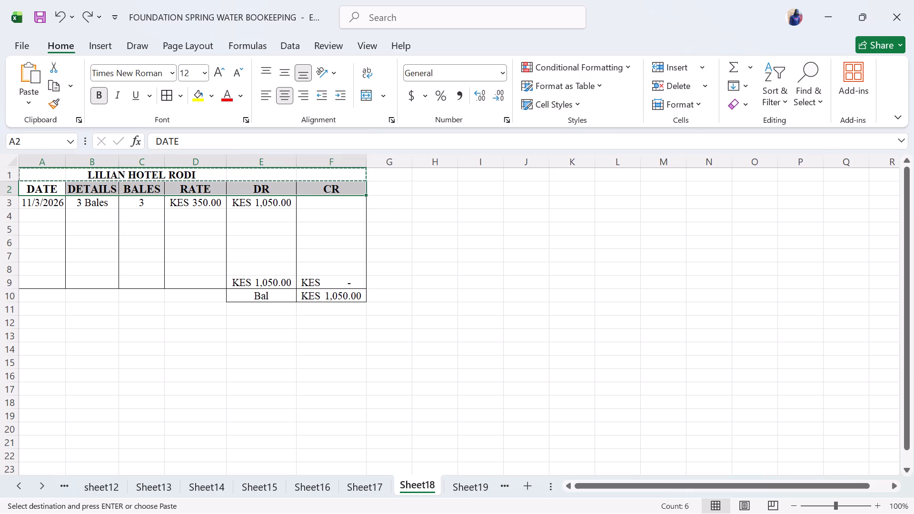
key(ctrl+c)
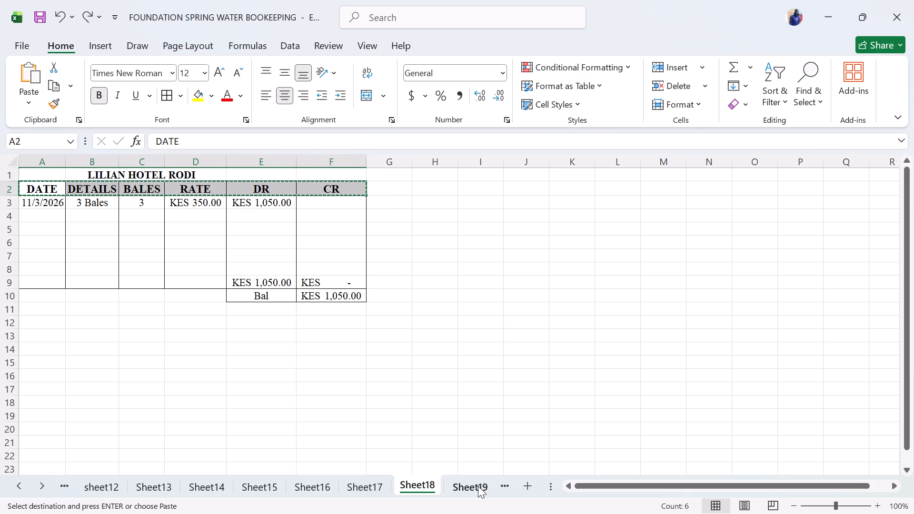
click(478, 486)
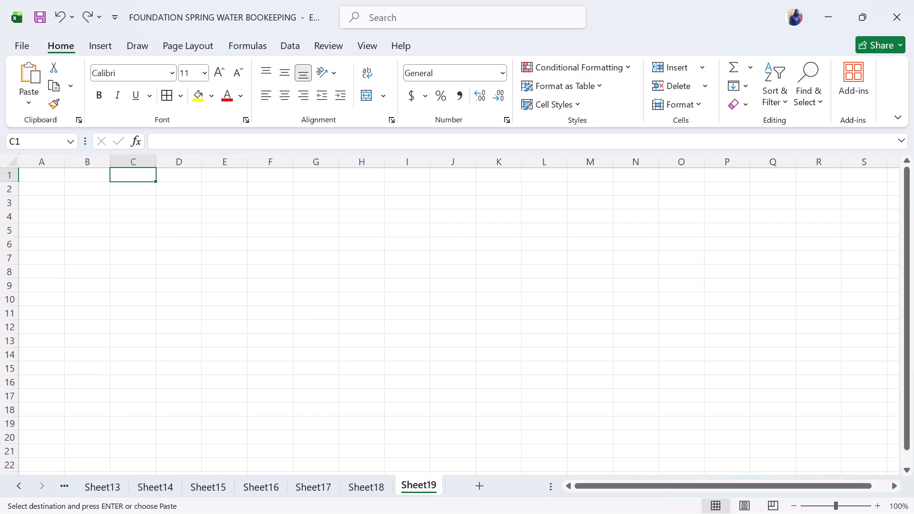
drag(33, 190, 374, 191)
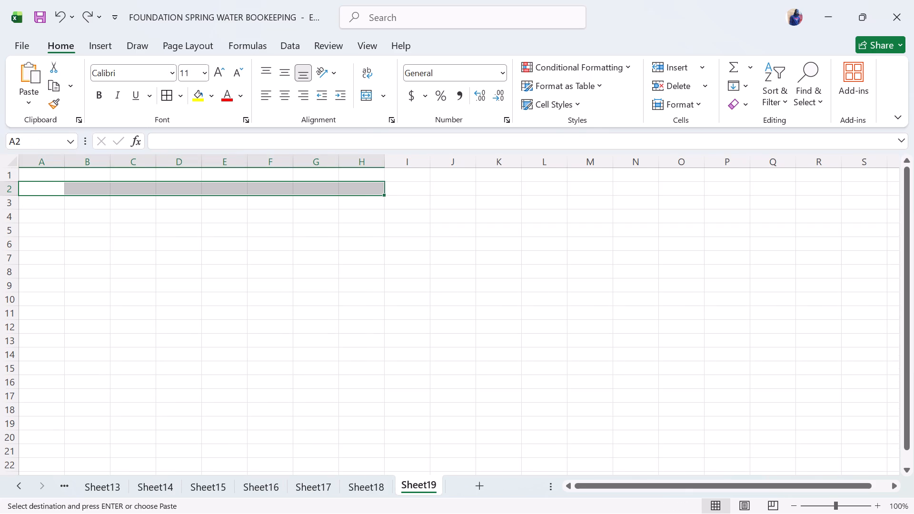
key(ctrl+v)
Enter the date 11/3/2026 in A3, below the DATE header on Sheet19.
click(40, 210)
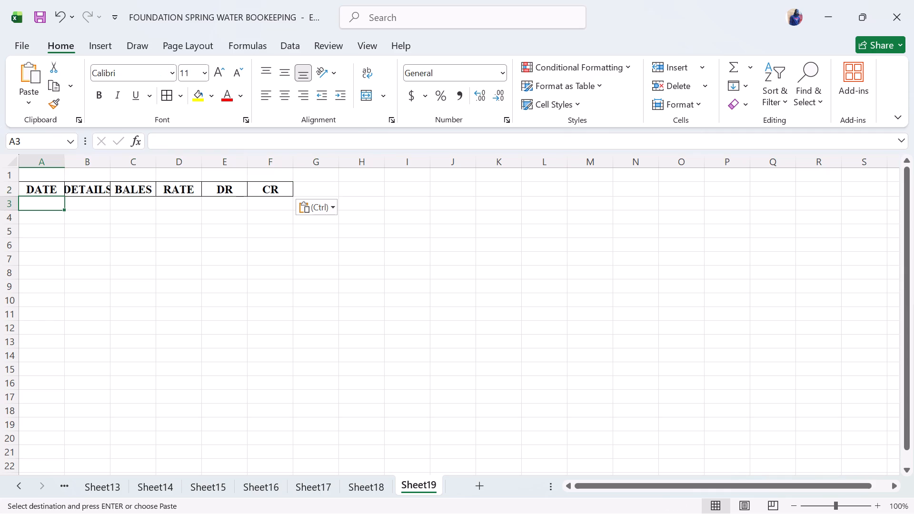
text(4/12)
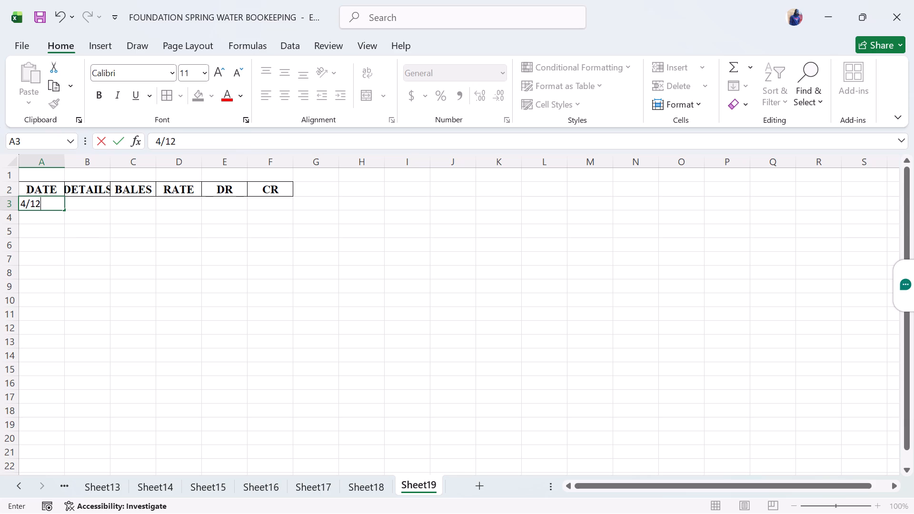
key(BackSpace)
key(BackSpace)
key(BackSpace)
key(BackSpace)
text(12)
key(BackSpace)
text(2/)
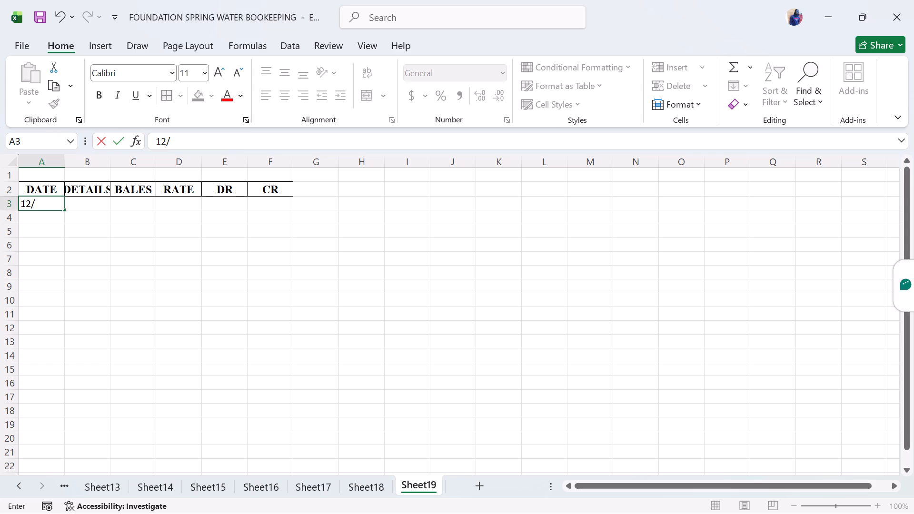
key(BackSpace)
key(BackSpace)
text(1/)
text(3/)
text(202)
key(5)
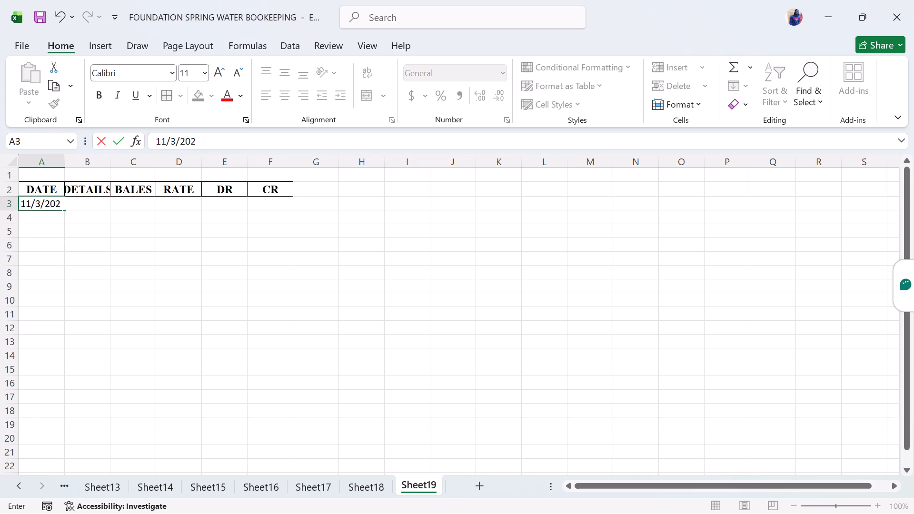
key(BackSpace)
key(6)
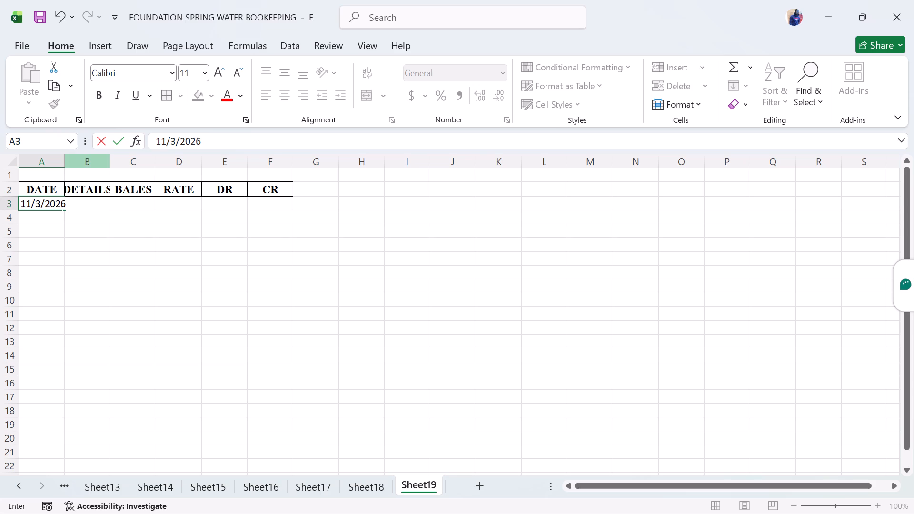
AutoFit the width of the DETAILS column on Sheet19 to its contents.
double_click(109, 167)
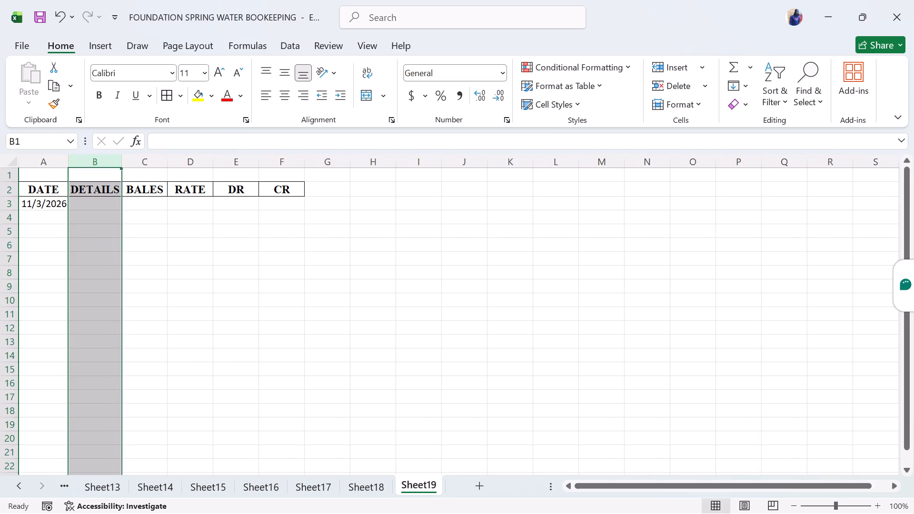
Enter the sale in row 3 of Sheet19: details 4 BALES, bales 4 and rate 350.
click(99, 201)
text(4 BALES)
click(139, 202)
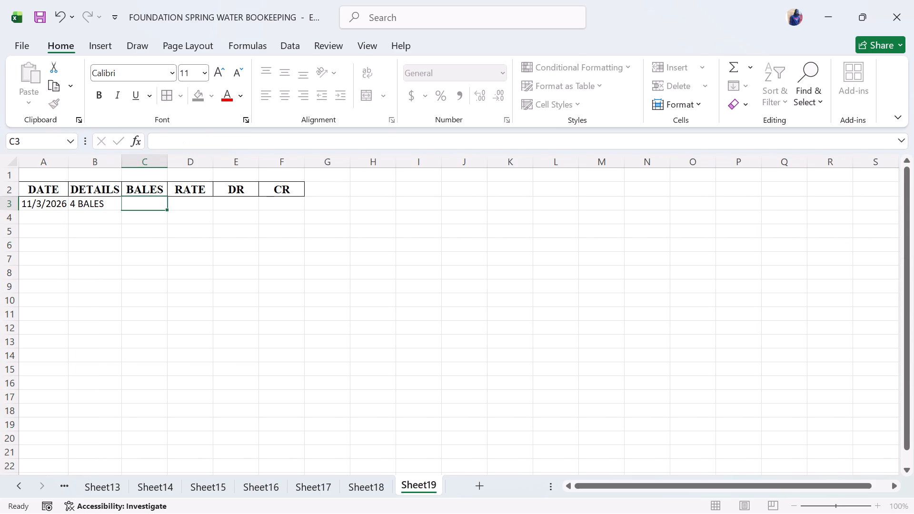
key(4)
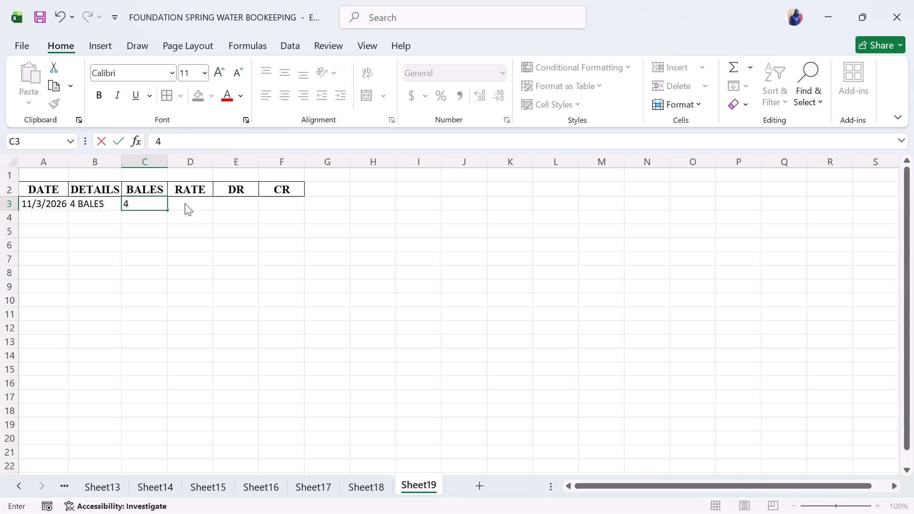
click(185, 203)
text(350)
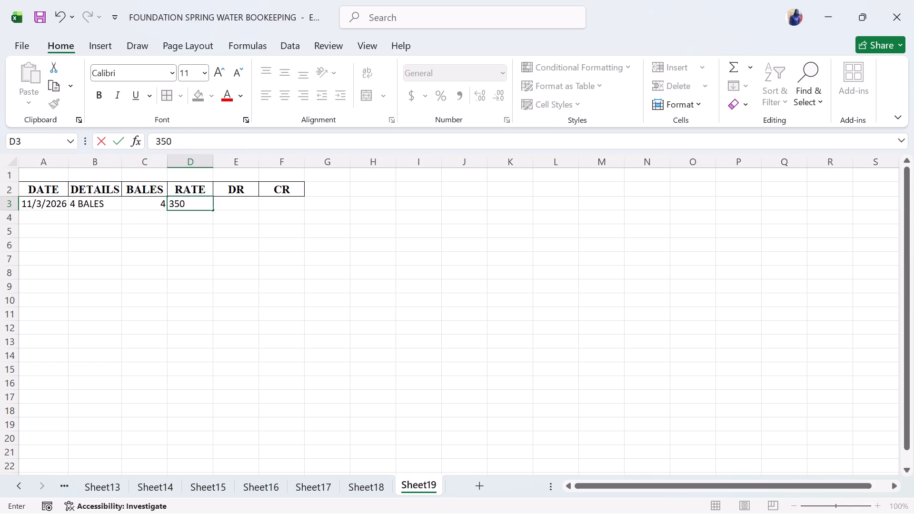
Enter the formula =C3*D3 in E3 under DR to multiply the bales by the rate.
click(227, 202)
key(equal)
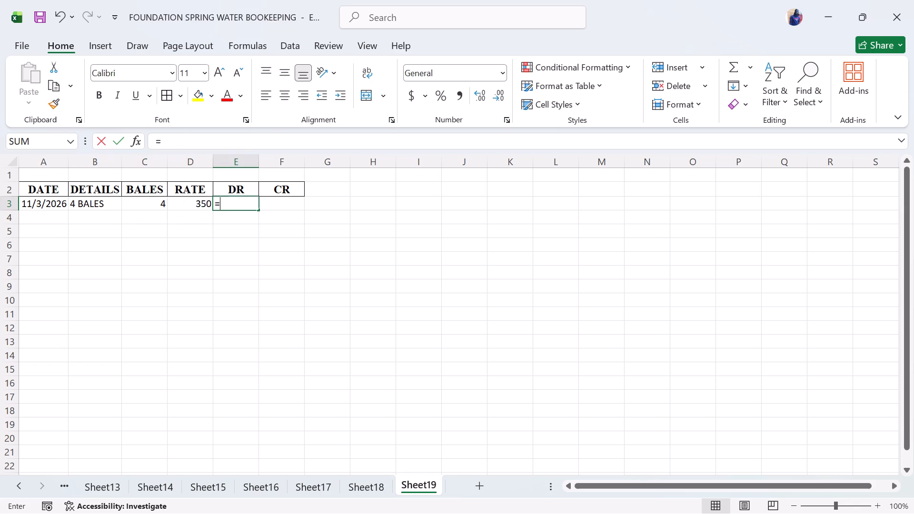
click(141, 208)
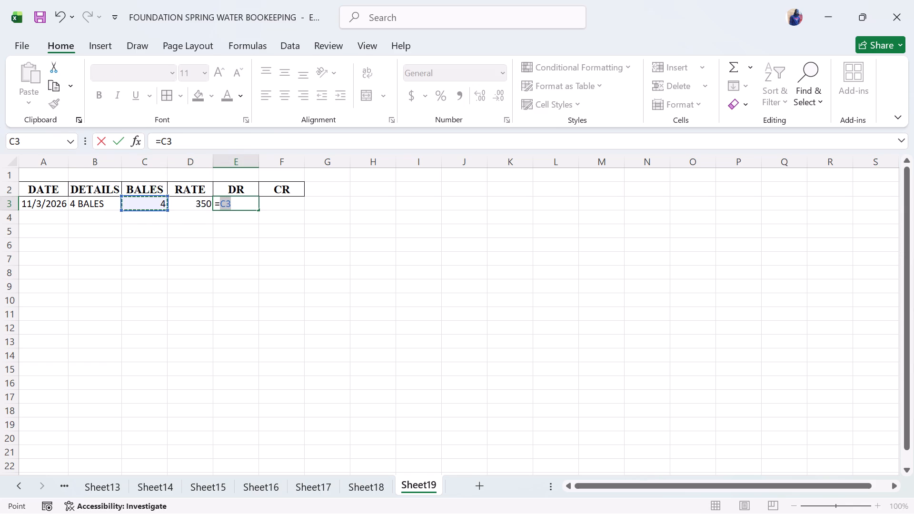
key(shift+asterisk)
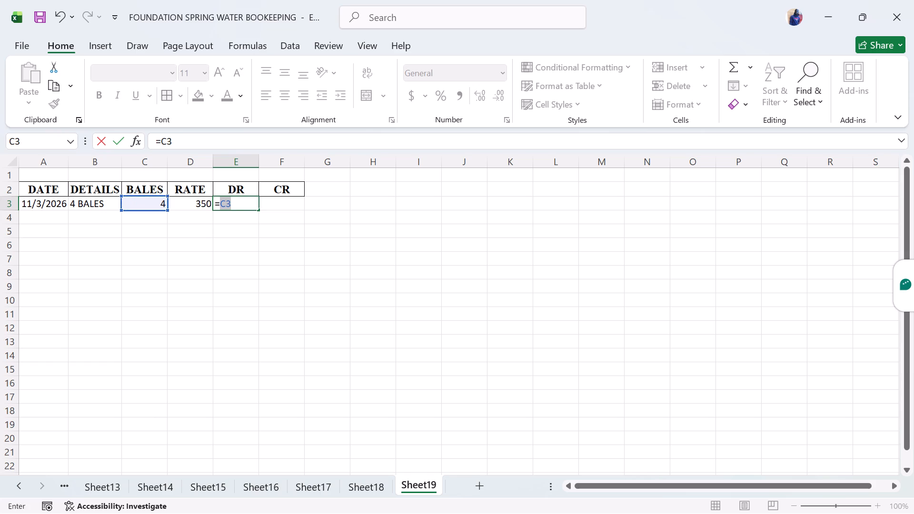
click(185, 201)
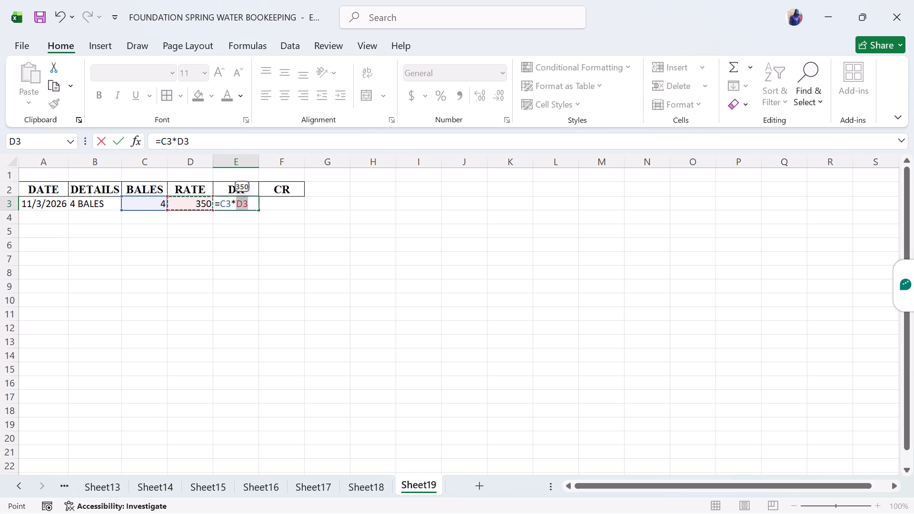
key(Return)
Enter the account title KEN SHOP OLARE in C1 of Sheet19 and format it bold in Times New Roman.
click(147, 177)
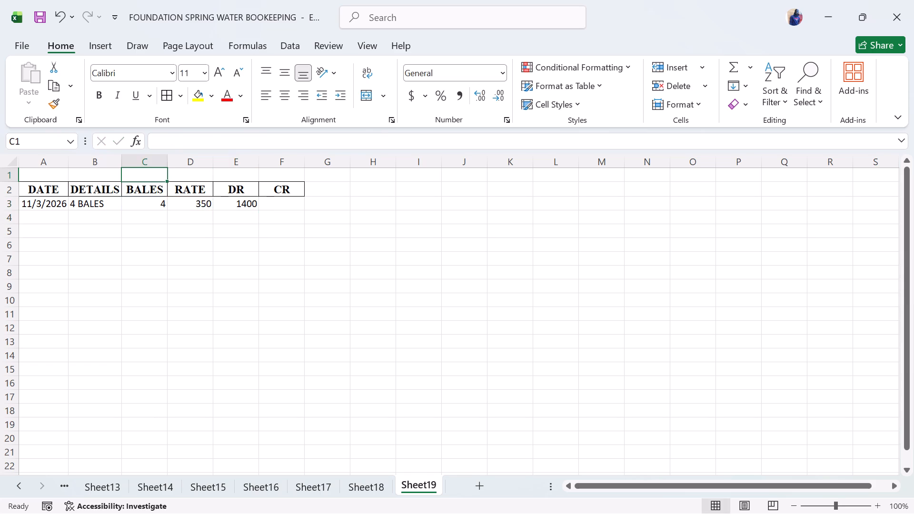
text(KEN SHOP OLARE)
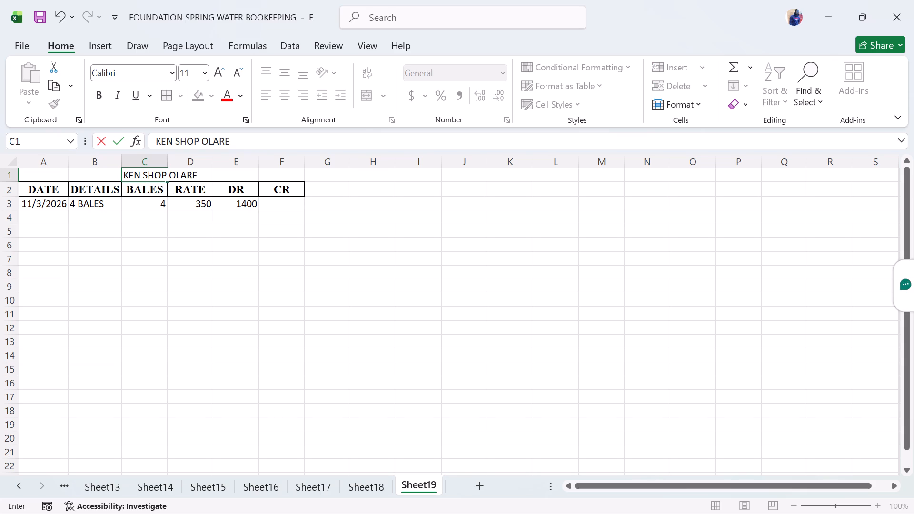
key(ctrl+a)
key(ctrl+b)
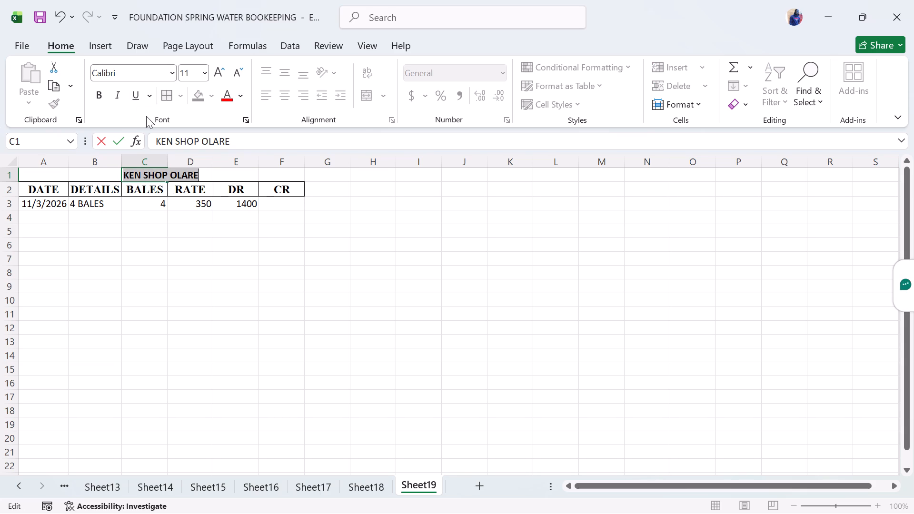
click(173, 74)
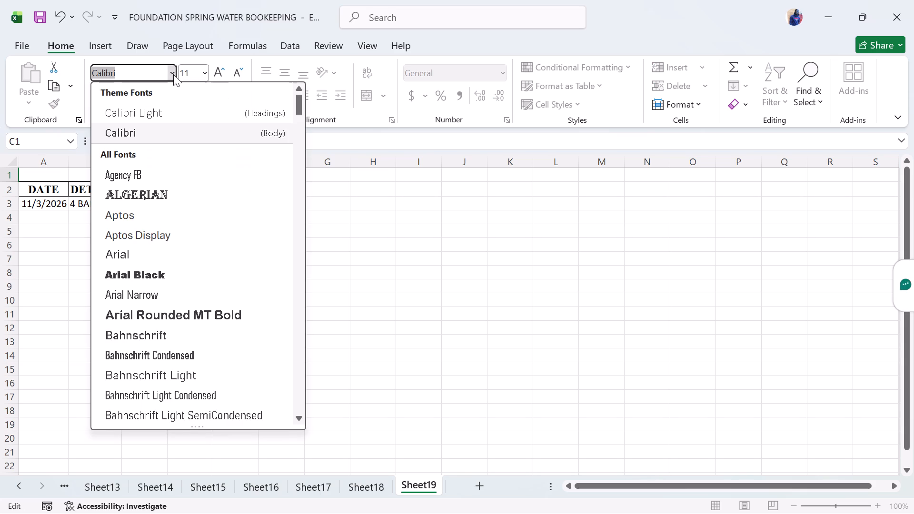
text(TIMES)
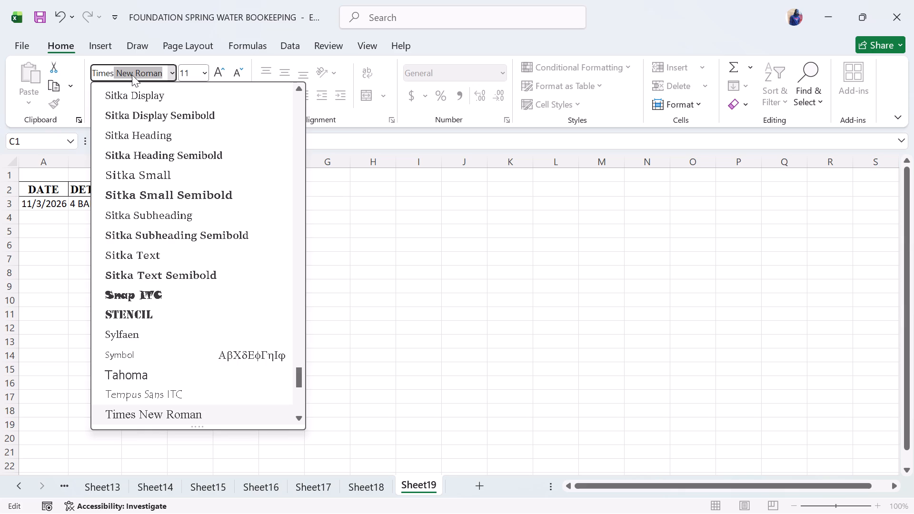
click(158, 415)
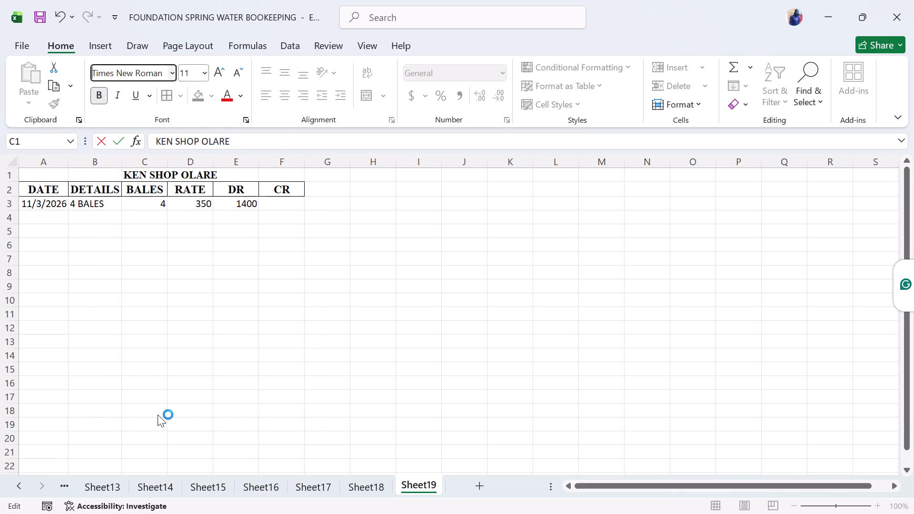
click(278, 213)
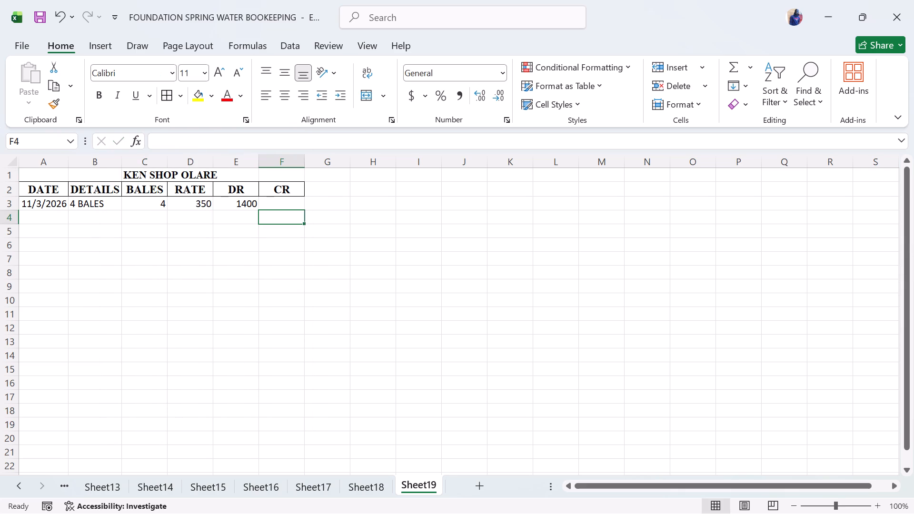
Apply a right border to rows 2 to 9 of each column from DATE to RATE (A to D).
drag(40, 192, 55, 292)
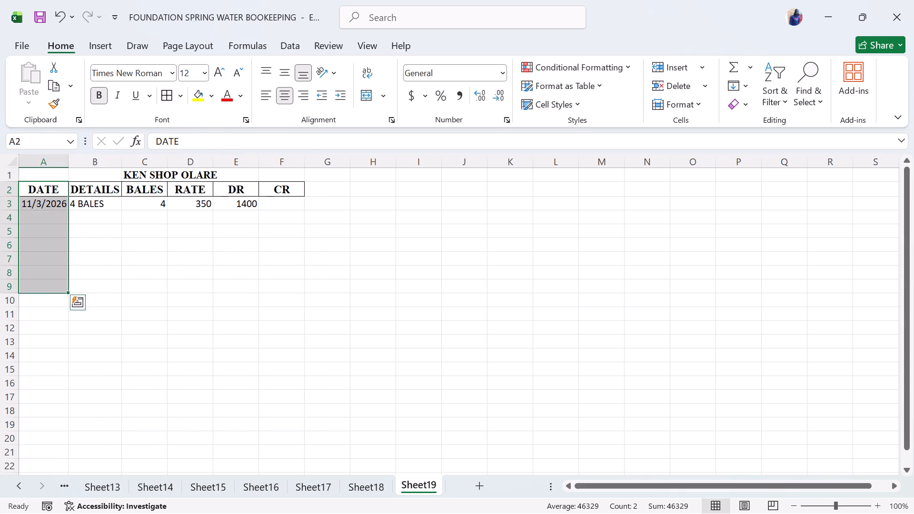
click(180, 93)
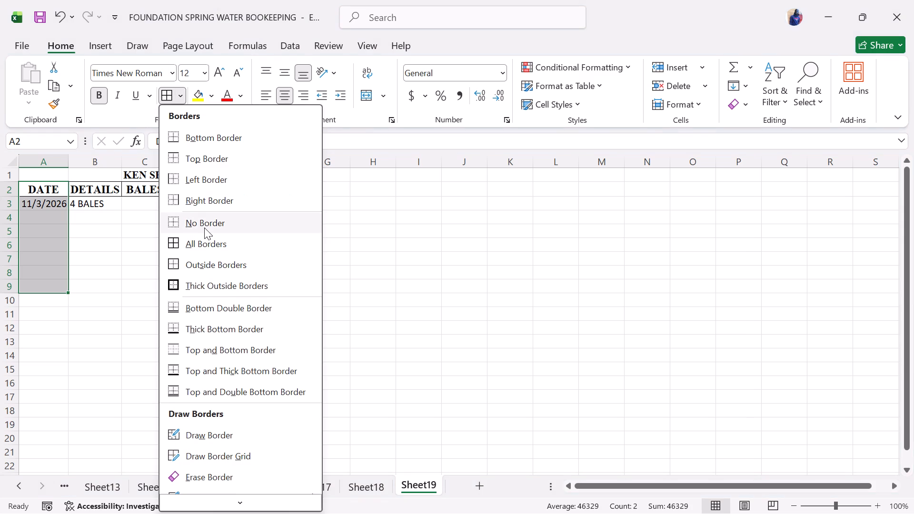
click(203, 200)
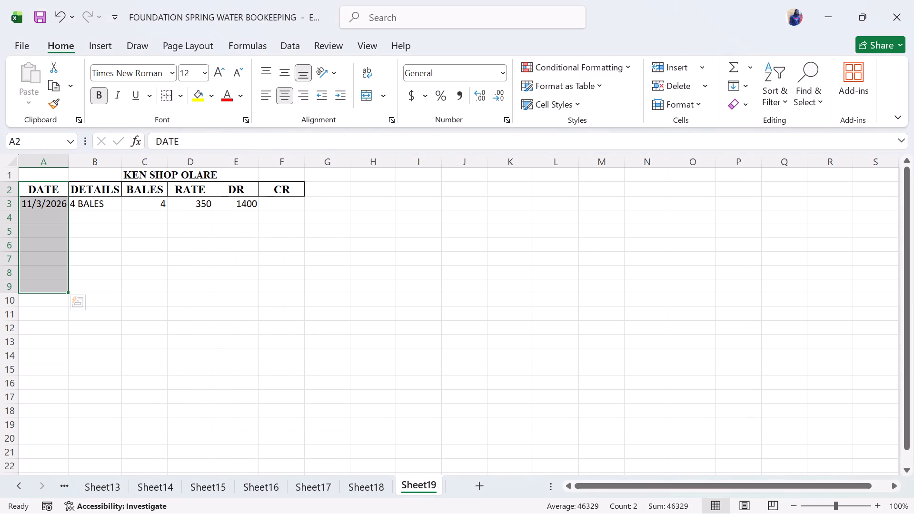
drag(97, 195, 97, 282)
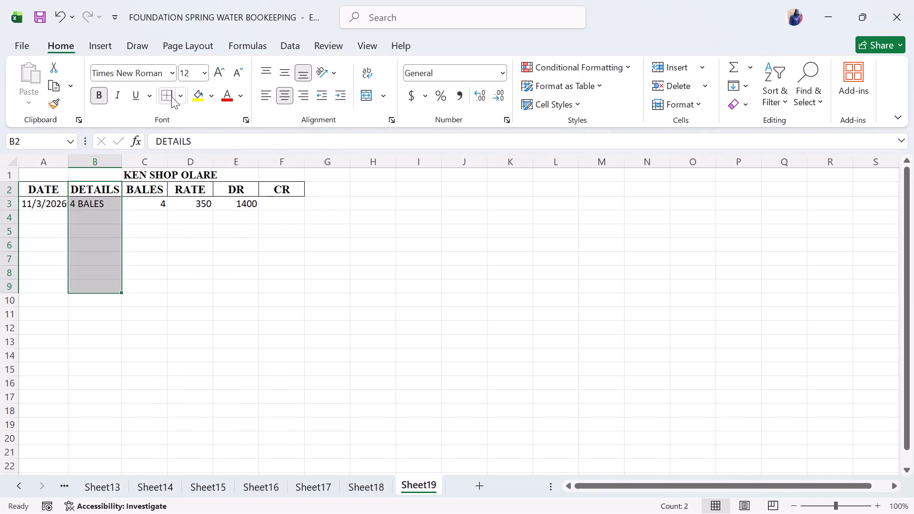
click(171, 97)
drag(149, 189, 130, 285)
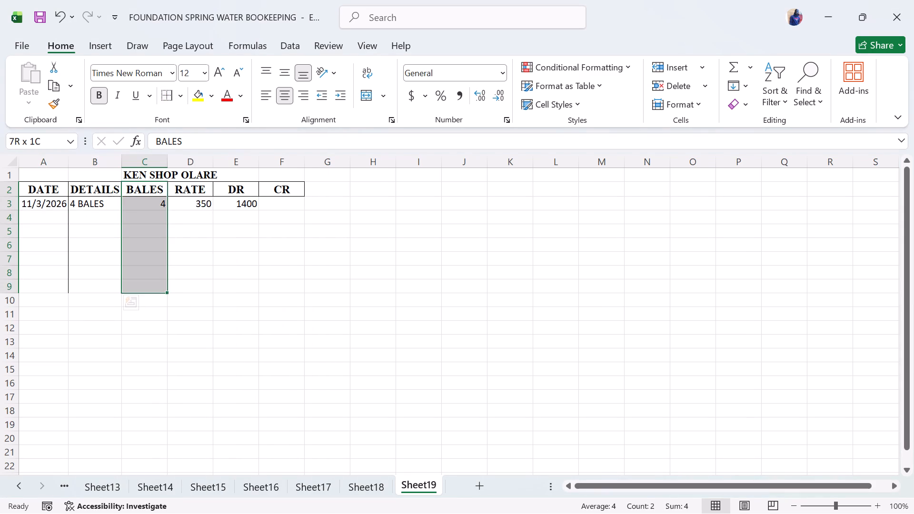
drag(130, 285, 130, 288)
click(166, 101)
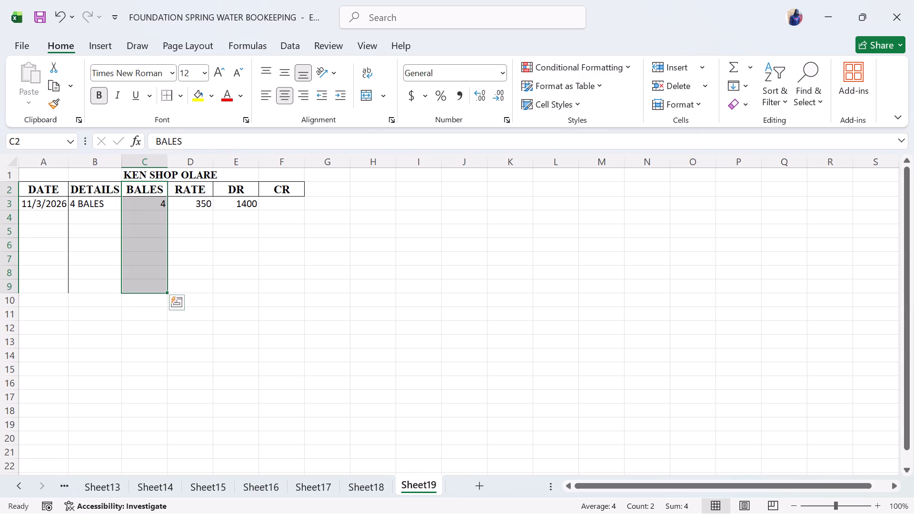
drag(197, 190, 193, 286)
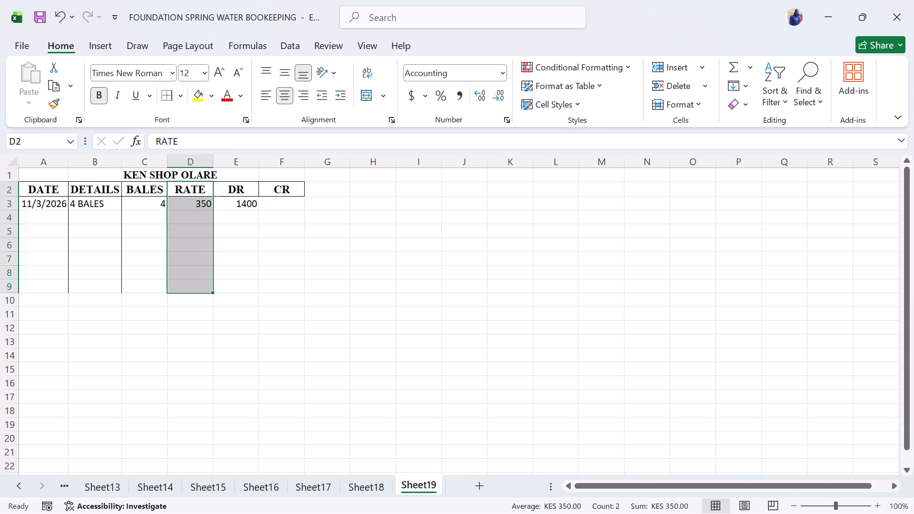
click(170, 96)
Apply a right border to rows 2 to 9 of the DR and CR columns (E and F).
drag(232, 188, 235, 269)
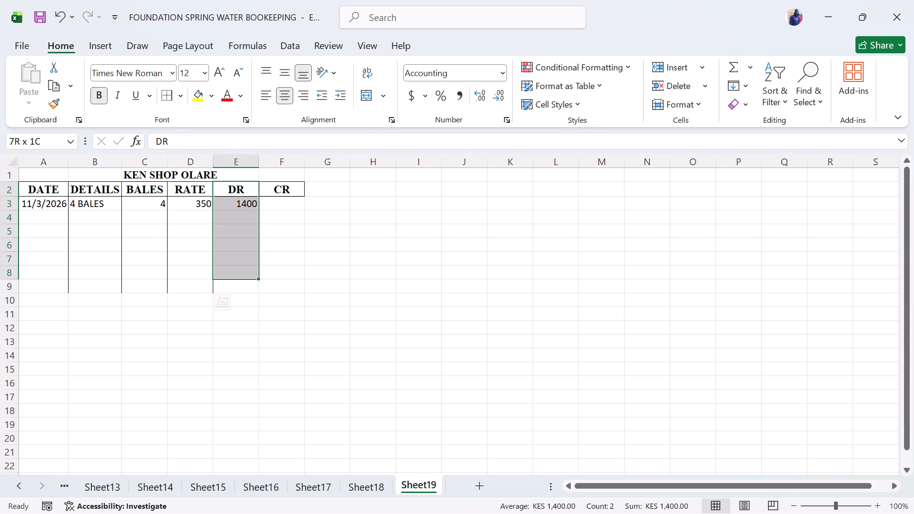
drag(235, 269, 234, 277)
click(231, 293)
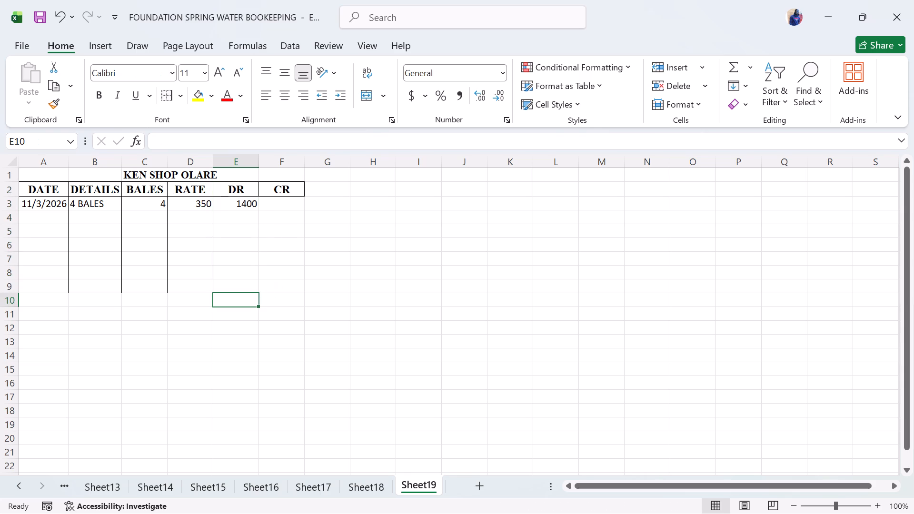
drag(237, 187, 231, 286)
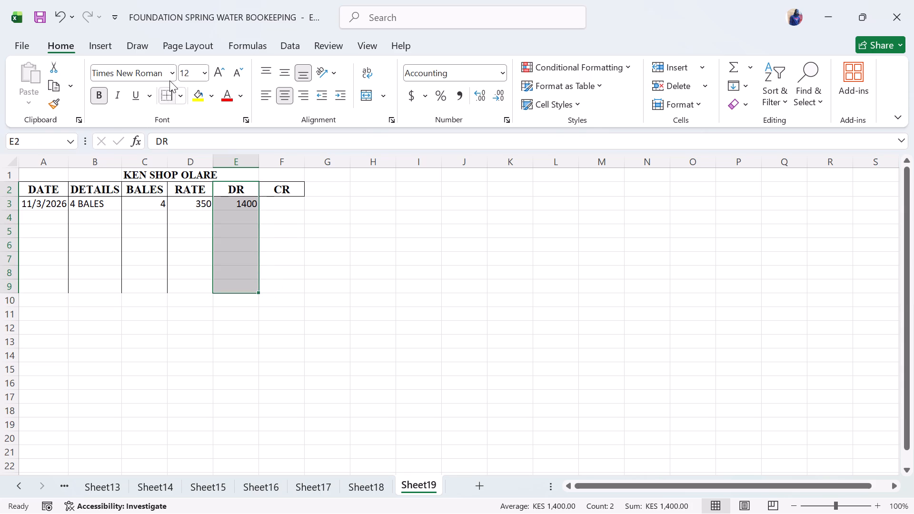
click(167, 88)
drag(279, 188, 273, 222)
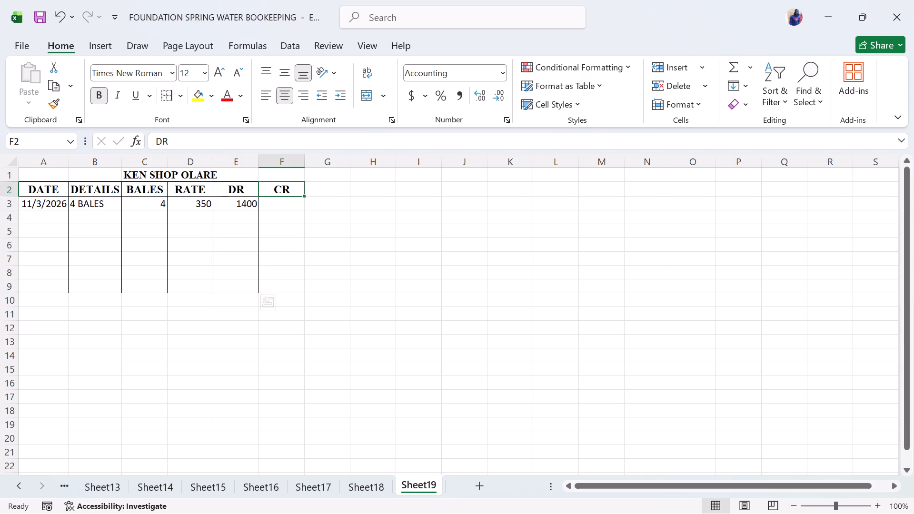
drag(273, 222, 277, 282)
click(160, 95)
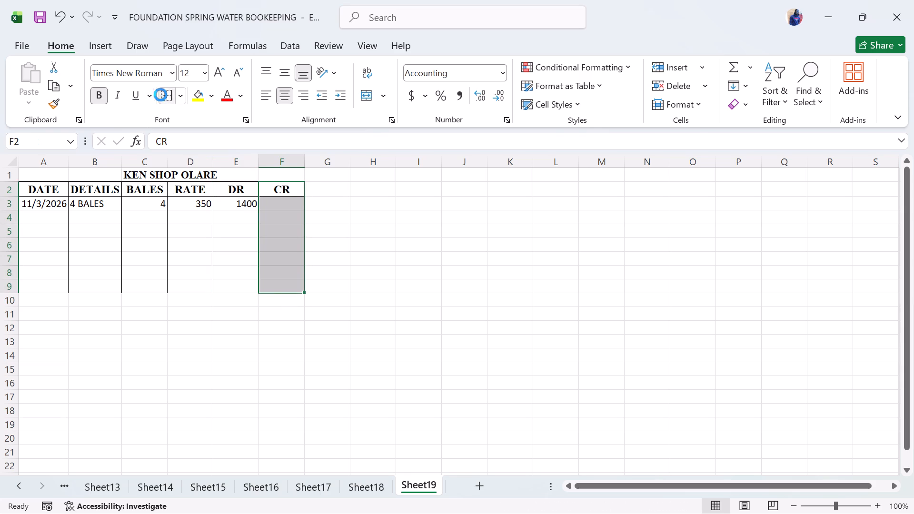
click(318, 219)
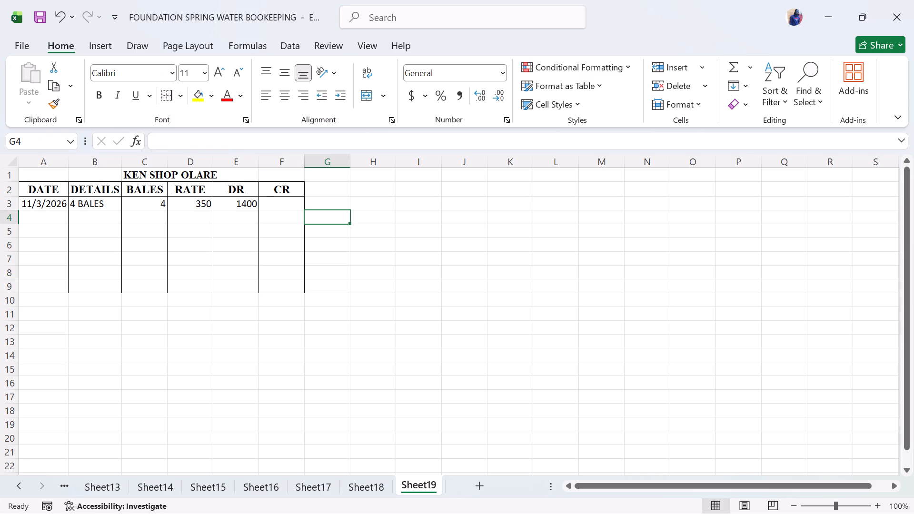
Enter the payment's date 11/3/2026 in A4 and the details Paid to FSW in B4.
click(36, 220)
text(11)
key(slash)
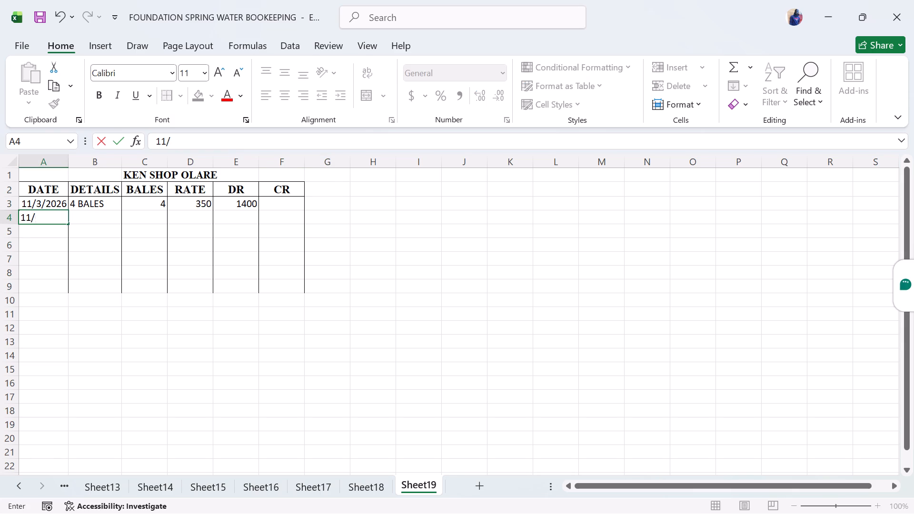
key(3)
text(/2)
text(02)
key(6)
click(89, 215)
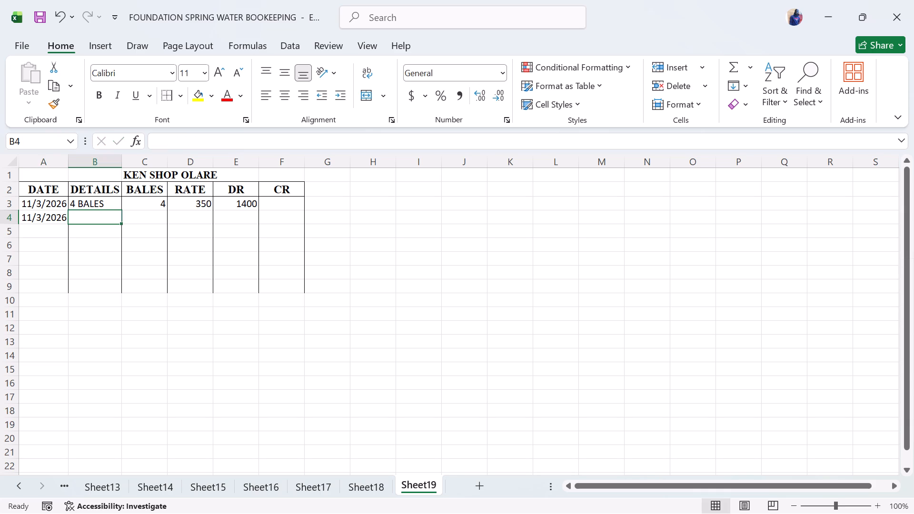
text(to)
key(space)
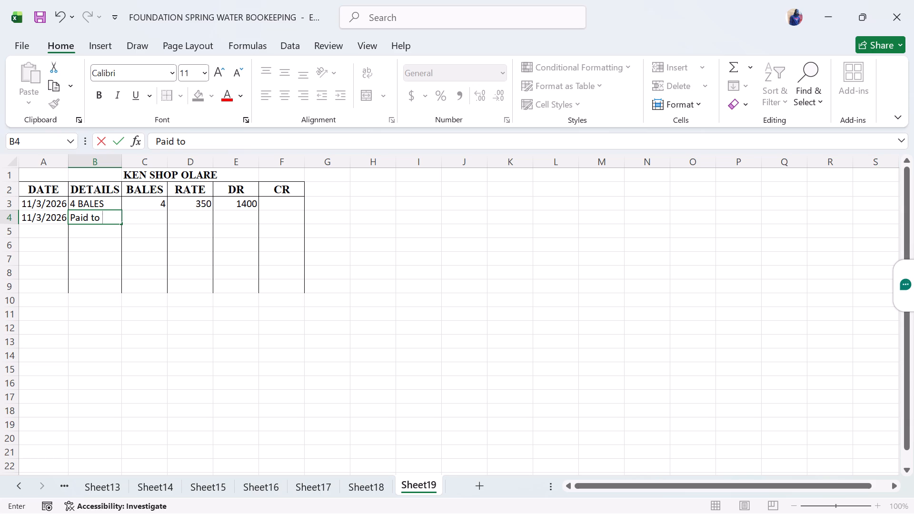
text(SW)
click(148, 212)
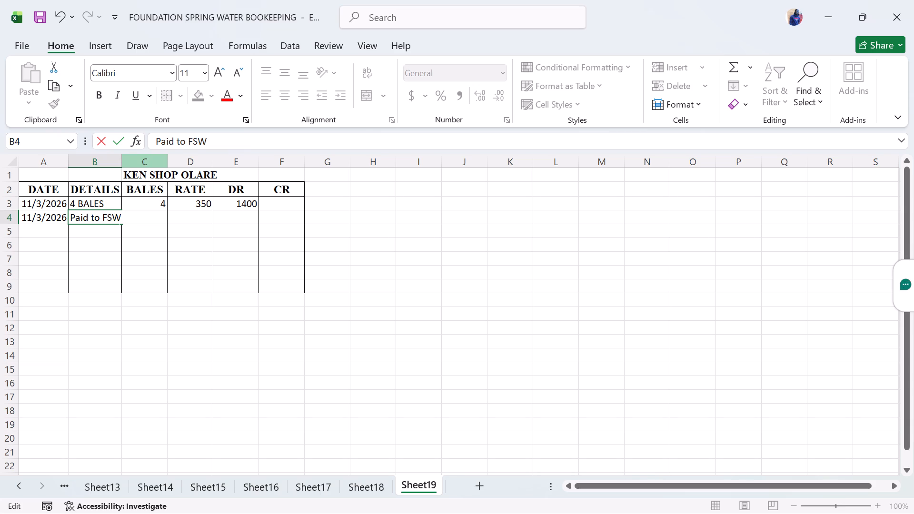
Center-align the contents of column C, including the account title and the BALES entries.
click(152, 157)
drag(279, 95, 199, 196)
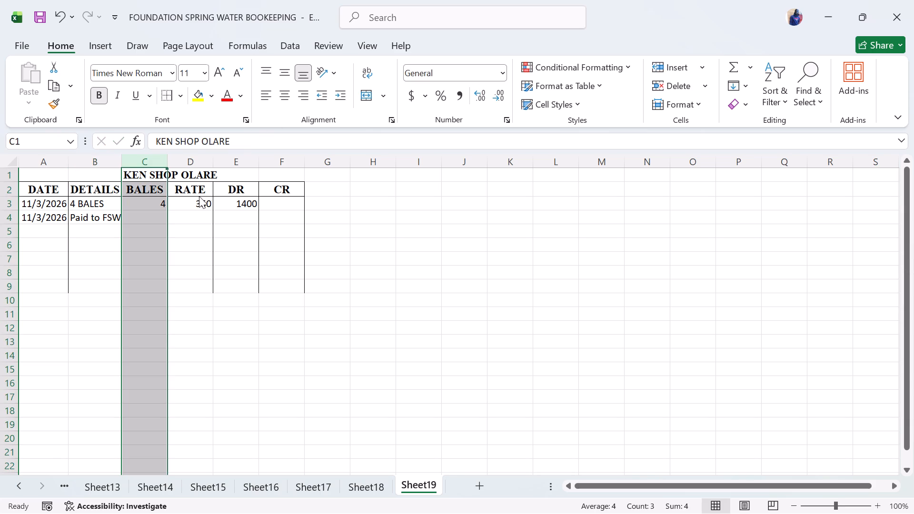
drag(199, 196, 181, 210)
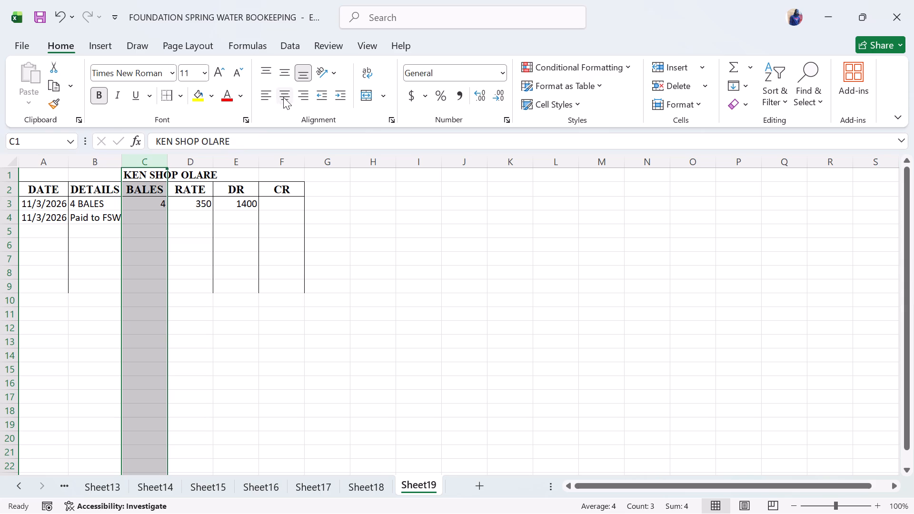
click(283, 97)
click(147, 215)
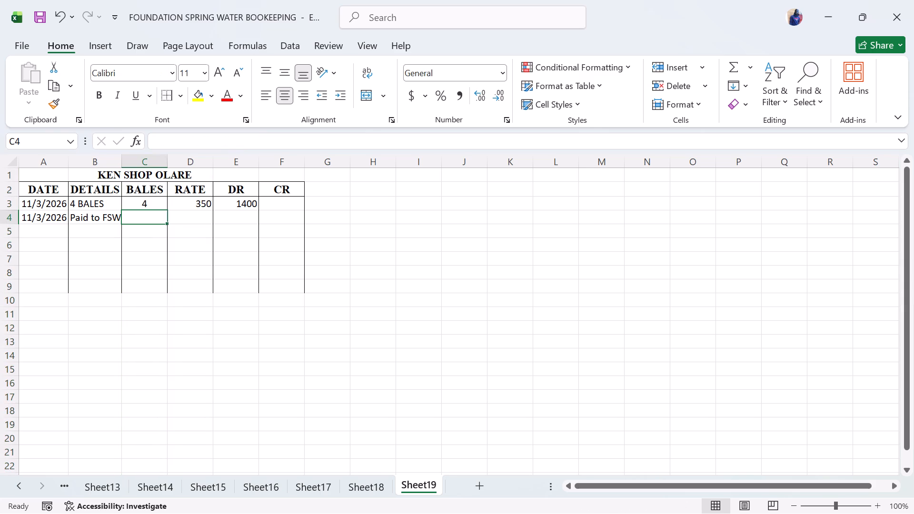
click(141, 217)
Enter the payment amount 1400 in the CR column at F4.
click(275, 219)
text(1400)
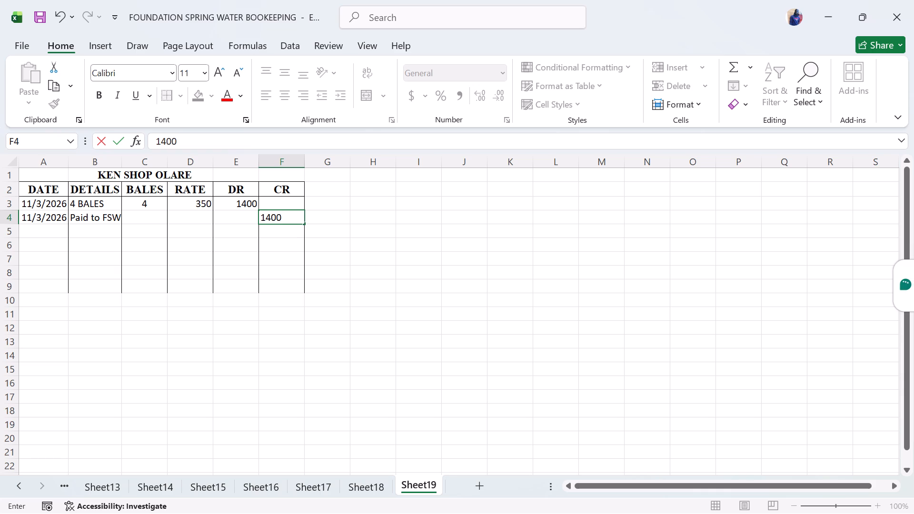
Apply a bottom border to A9:F9 to close off the account table.
drag(37, 288, 284, 279)
click(179, 92)
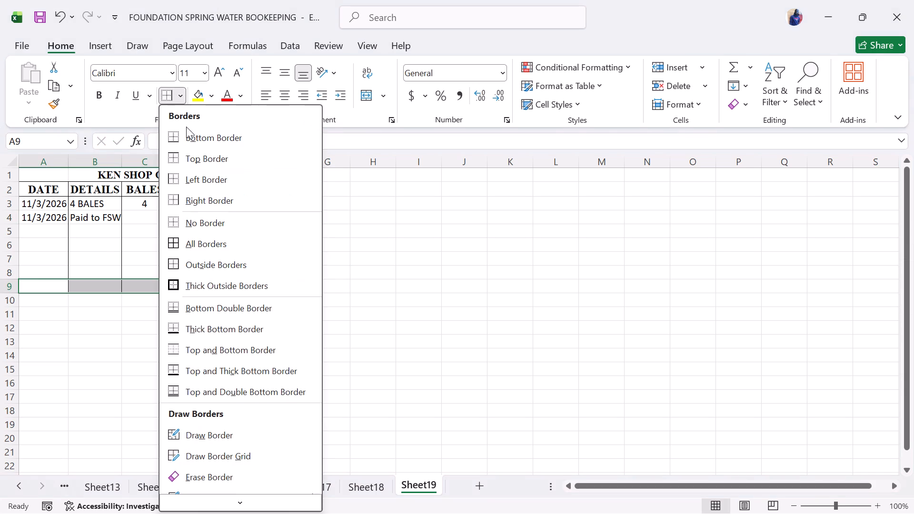
click(199, 138)
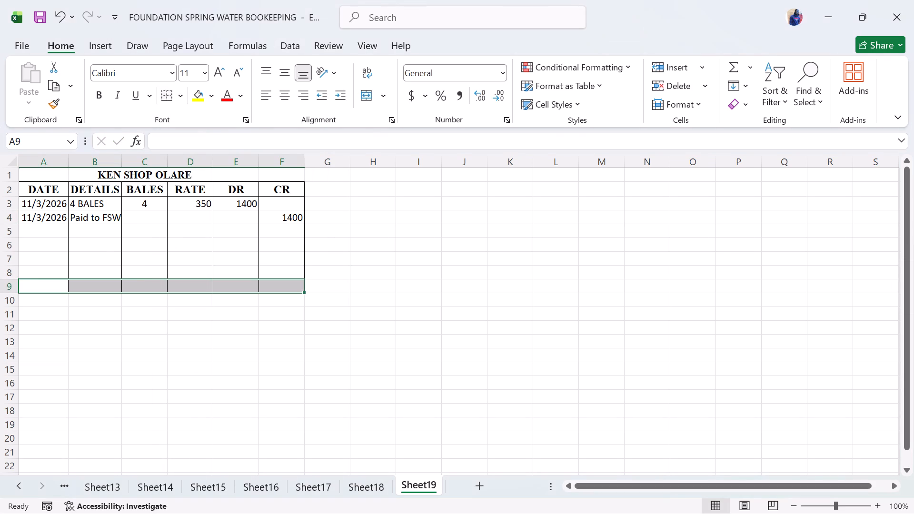
click(283, 275)
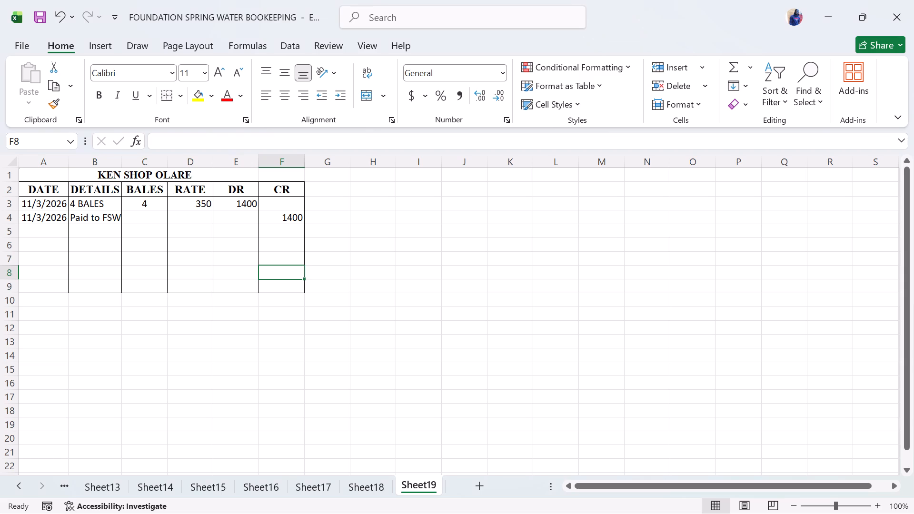
Enter the balance label Bal in E10, below the DR column.
click(225, 289)
click(229, 302)
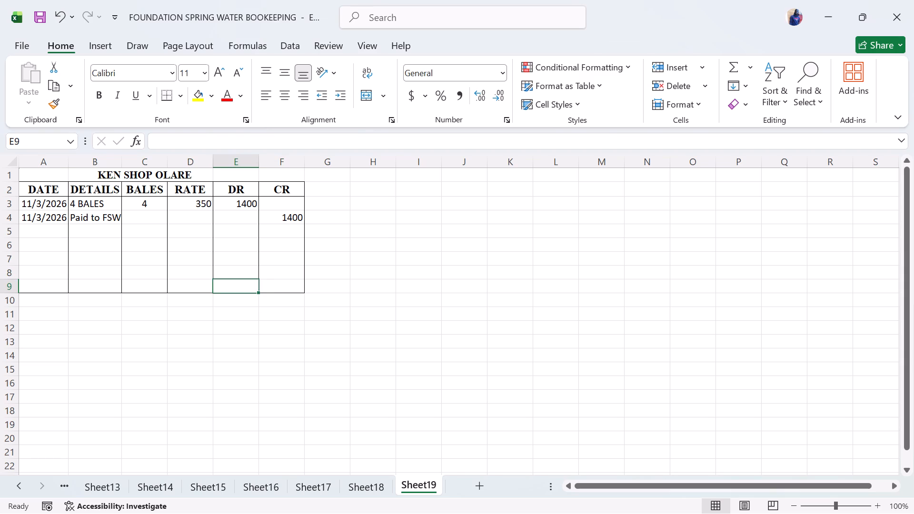
text(BAL)
key(BackSpace)
key(BackSpace)
text(AL)
key(space)
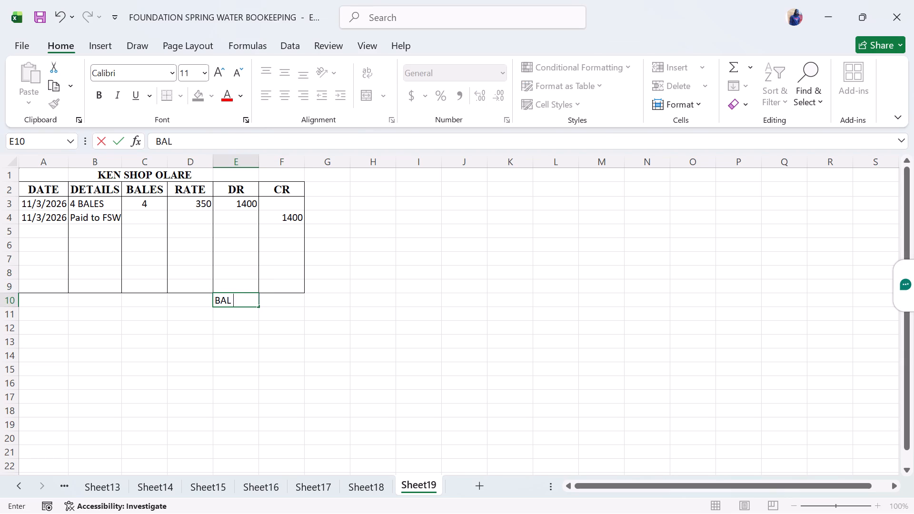
key(BackSpace)
key(BackSpace)
key(BackSpace)
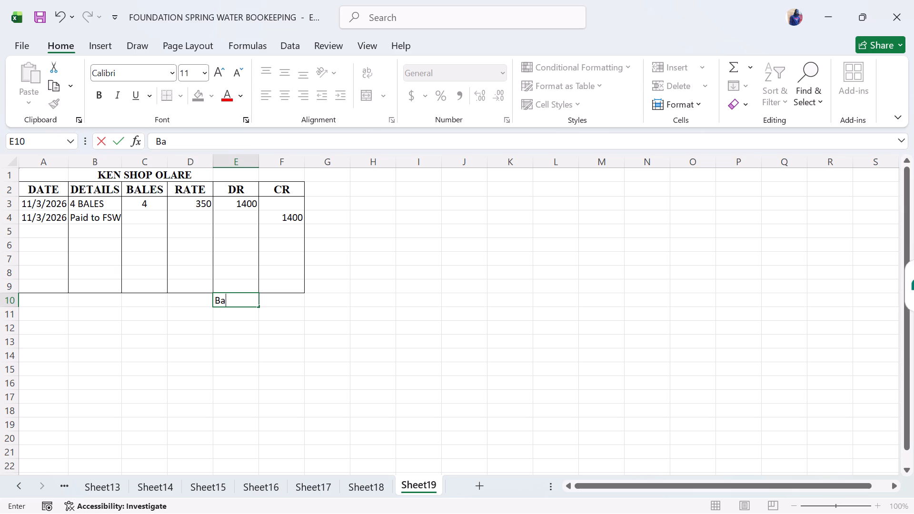
click(276, 301)
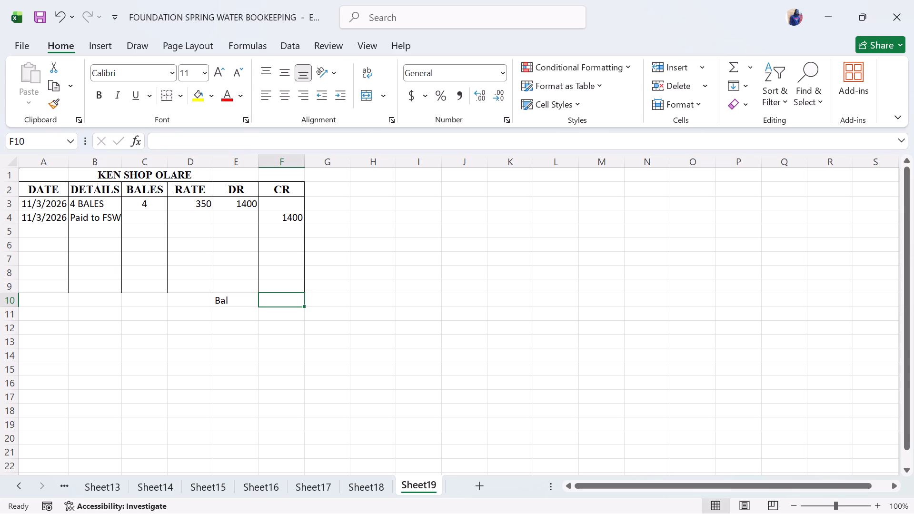
Total the DR column in E9 with a SUM formula covering E3 and E4:E8.
click(251, 288)
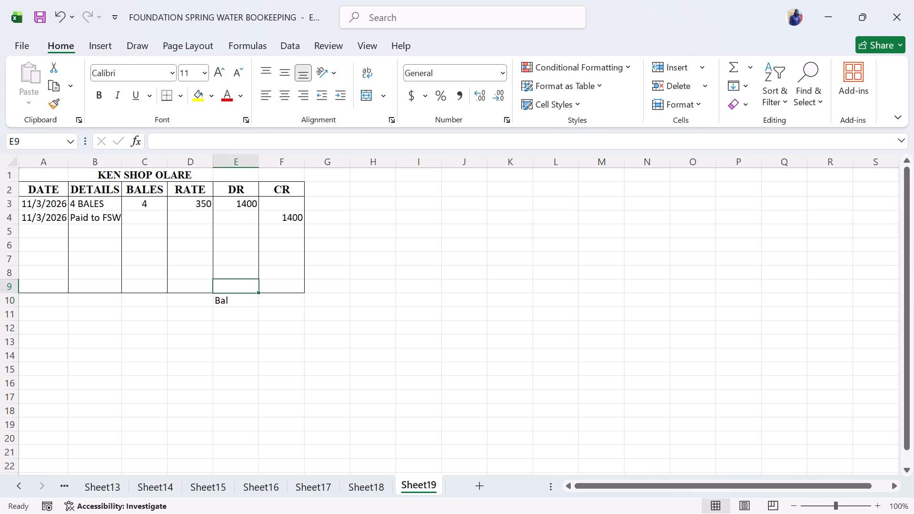
text(sum)
key(BackSpace)
key(BackSpace)
key(BackSpace)
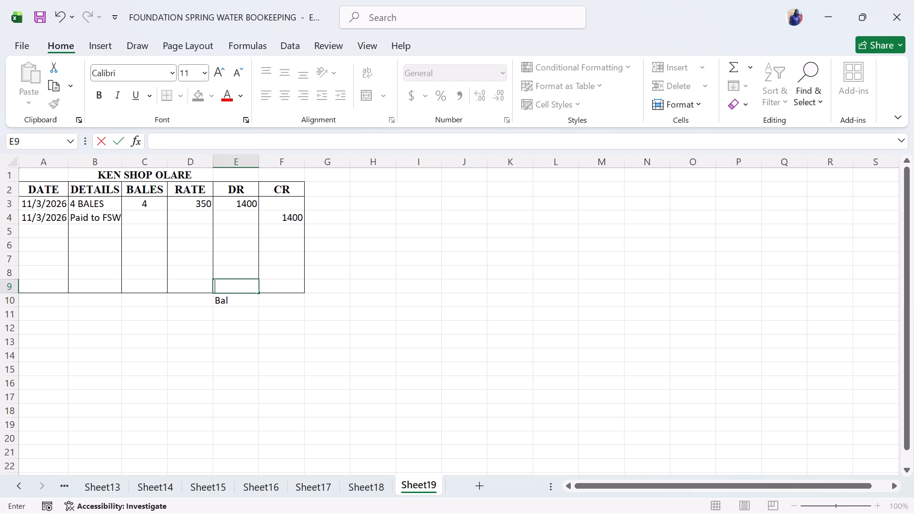
text(=sum)
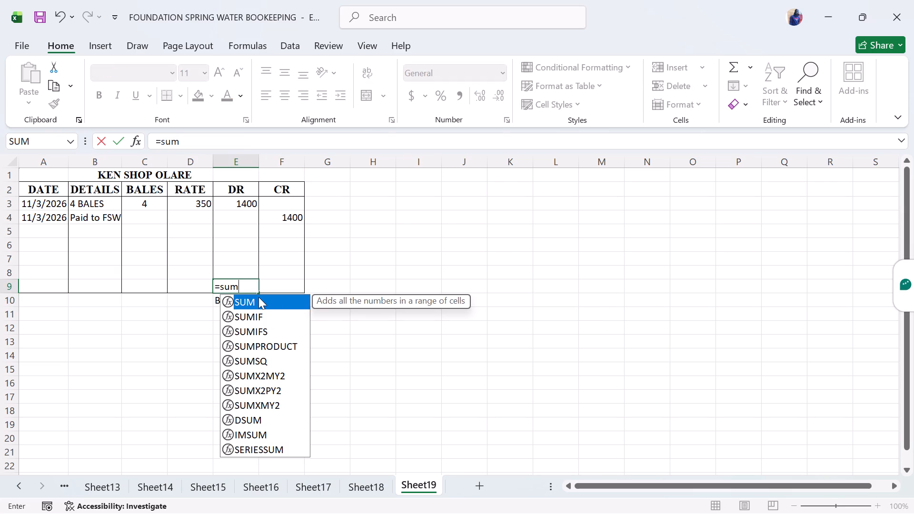
double_click(258, 297)
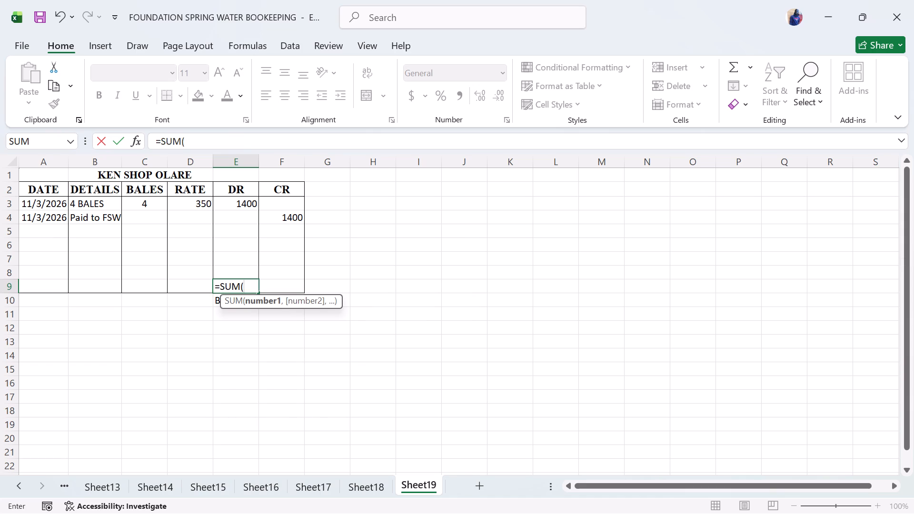
click(249, 288)
click(241, 200)
key(comma)
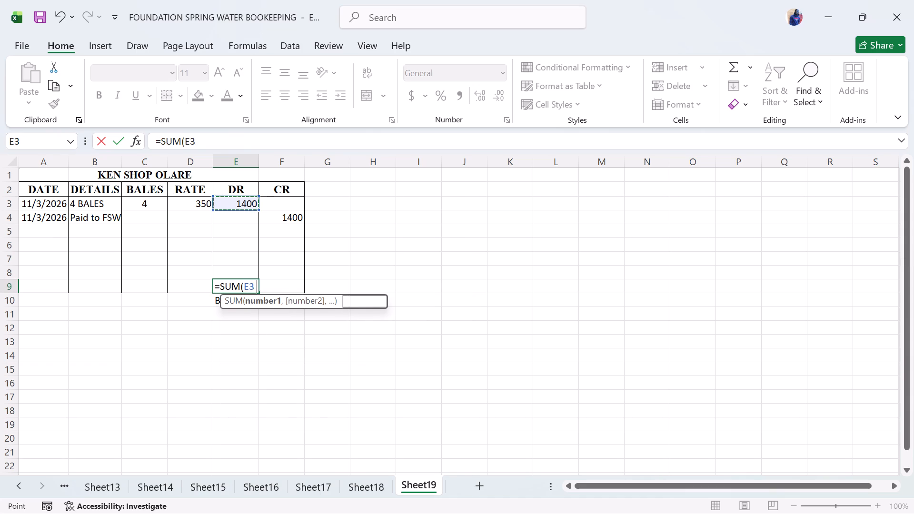
drag(243, 219, 260, 273)
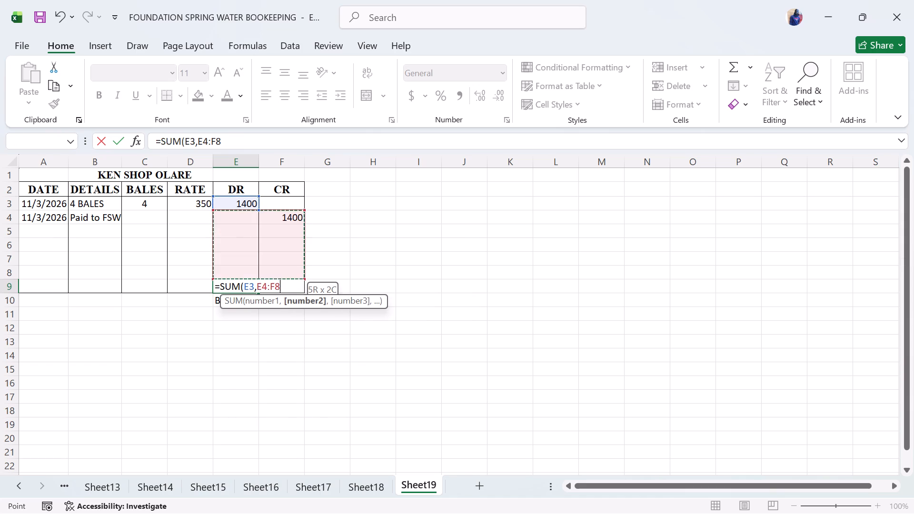
drag(260, 273, 253, 273)
key(Return)
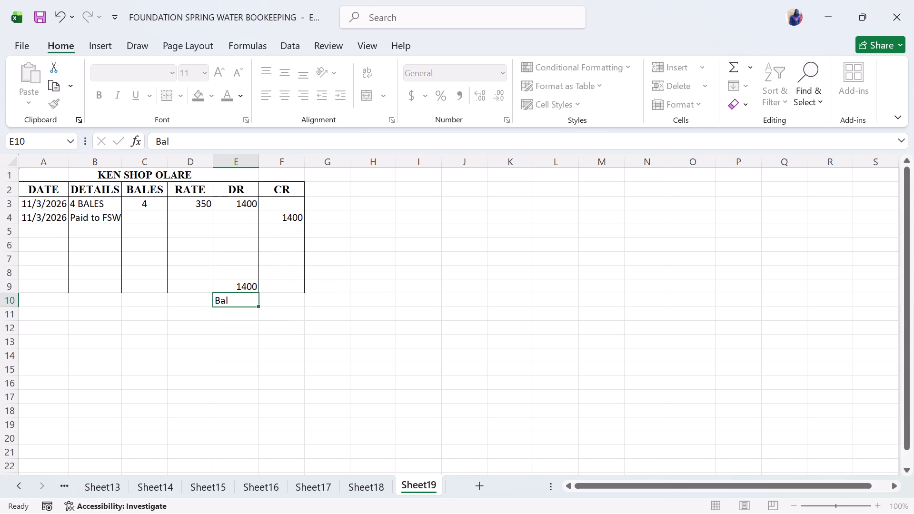
Total the CR column in F9 with a SUM formula covering F3 and F4:F8.
click(284, 290)
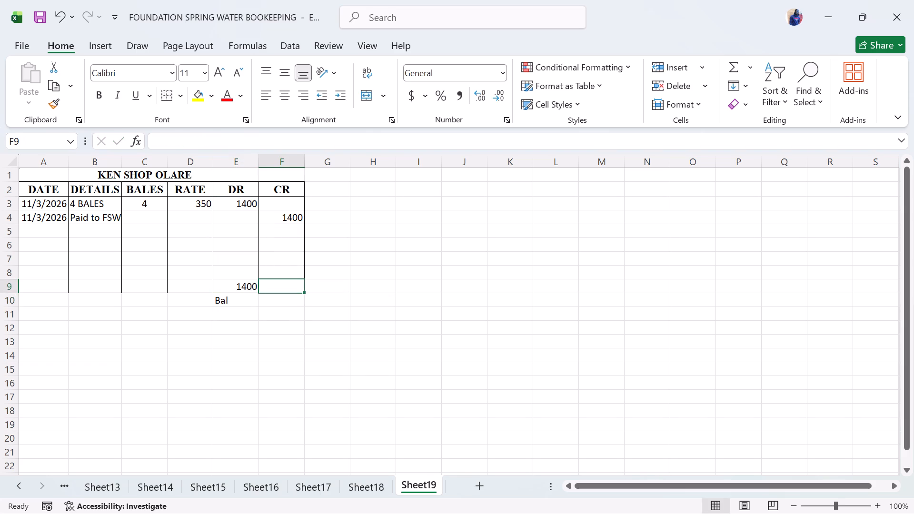
text(=sum)
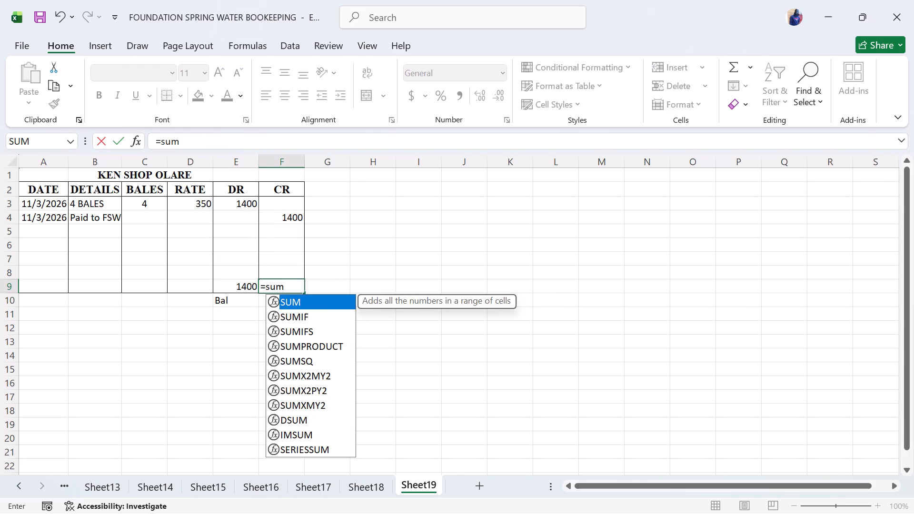
double_click(288, 300)
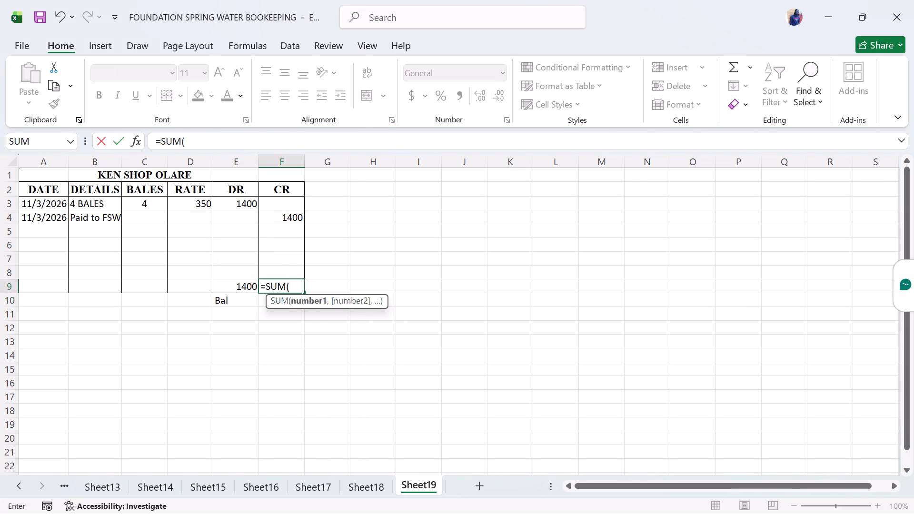
click(278, 203)
key(comma)
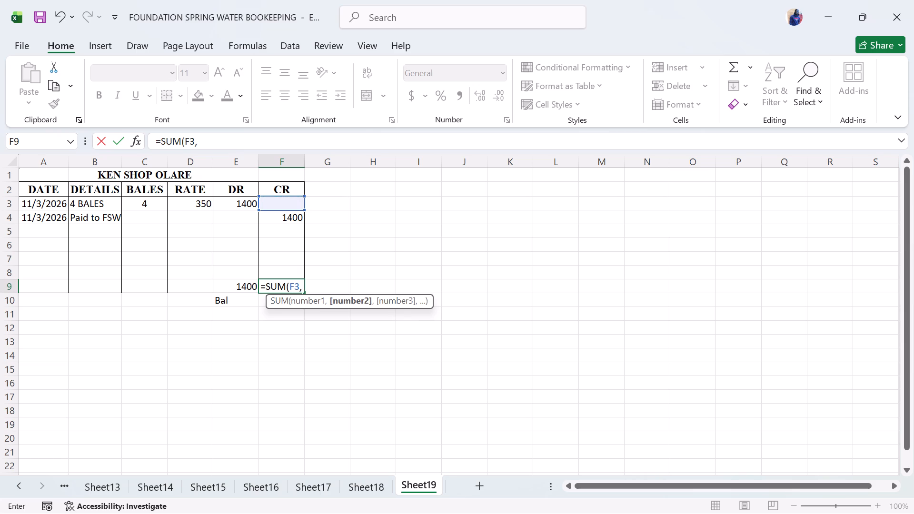
drag(279, 215, 285, 267)
key(Return)
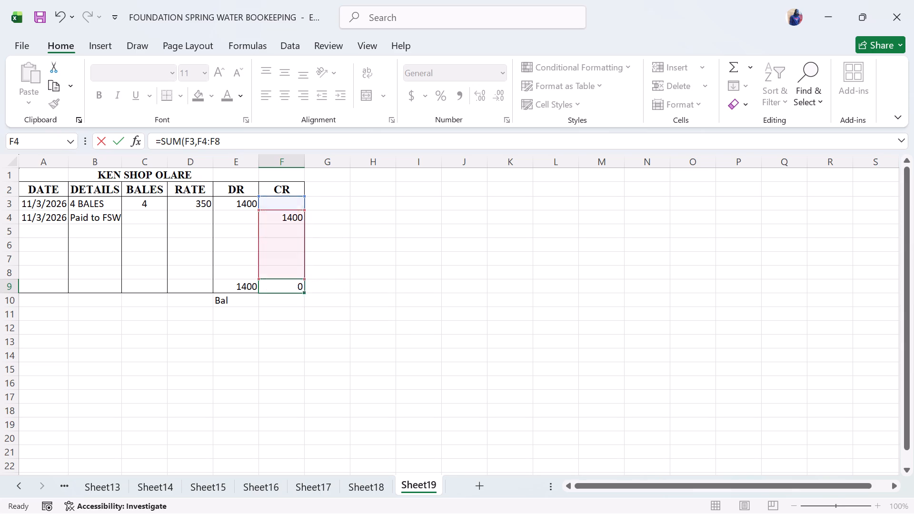
Calculate the balance in F10 with the formula =E9-F9.
click(274, 301)
key(equal)
click(245, 284)
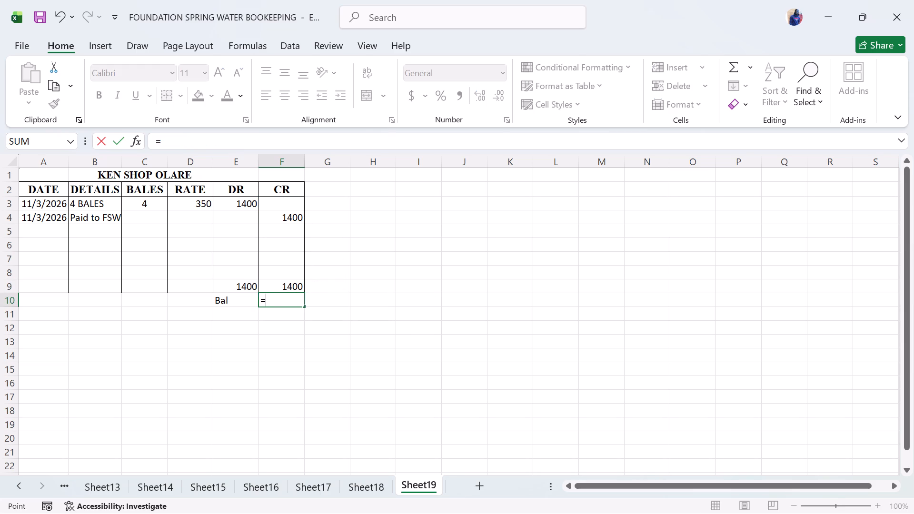
key(minus)
click(286, 282)
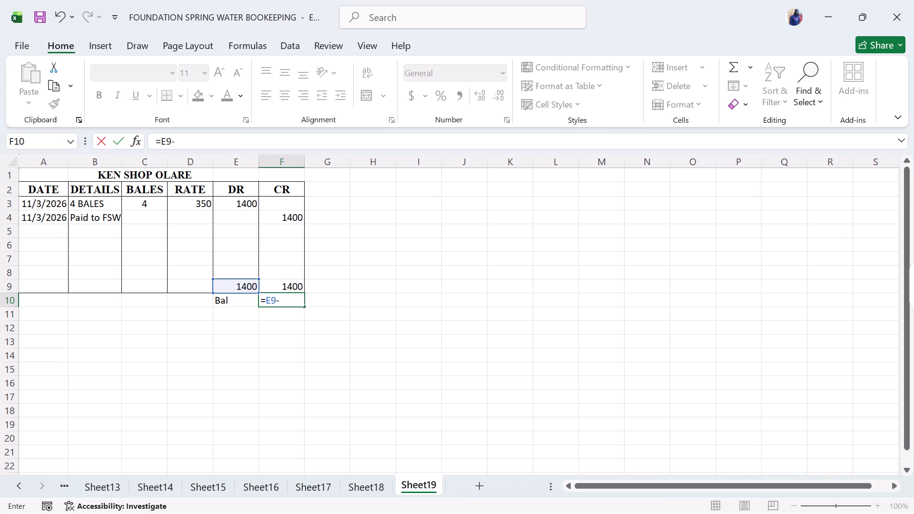
key(Return)
Apply all borders to the balance cells E10:F10.
drag(229, 294, 234, 297)
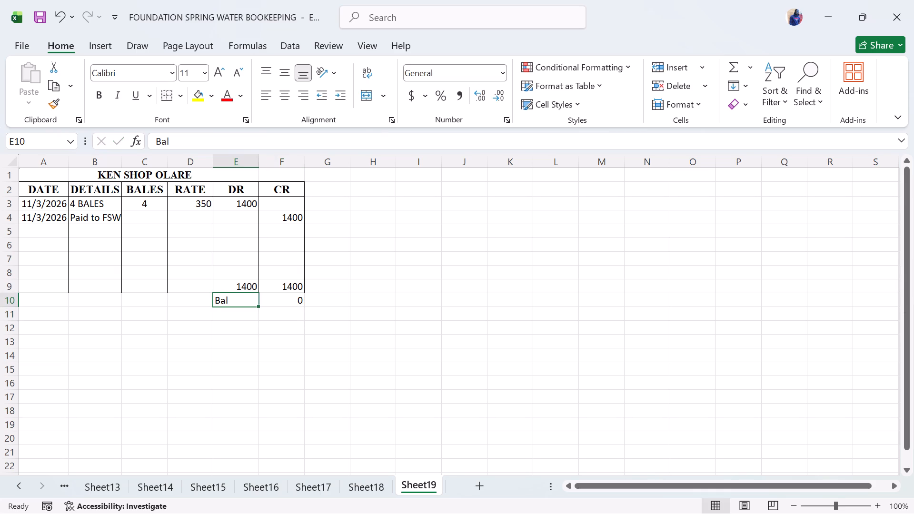
drag(234, 297, 302, 298)
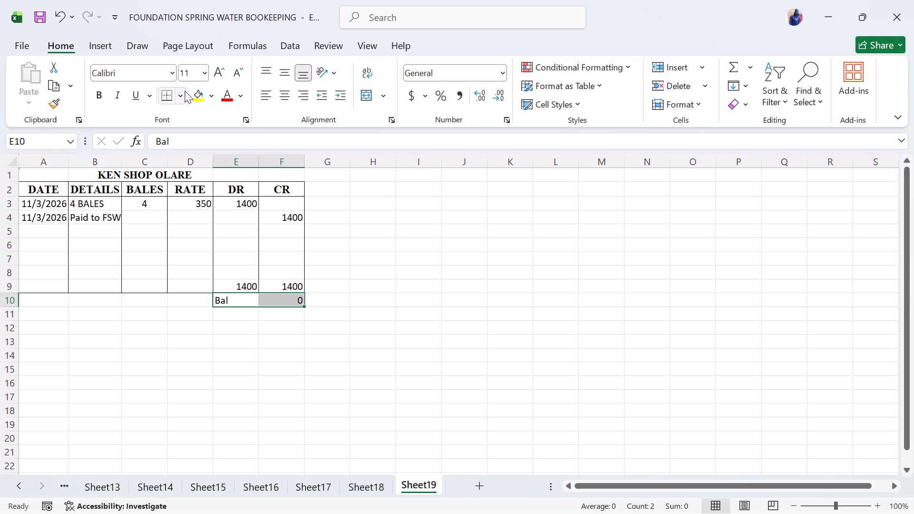
click(181, 92)
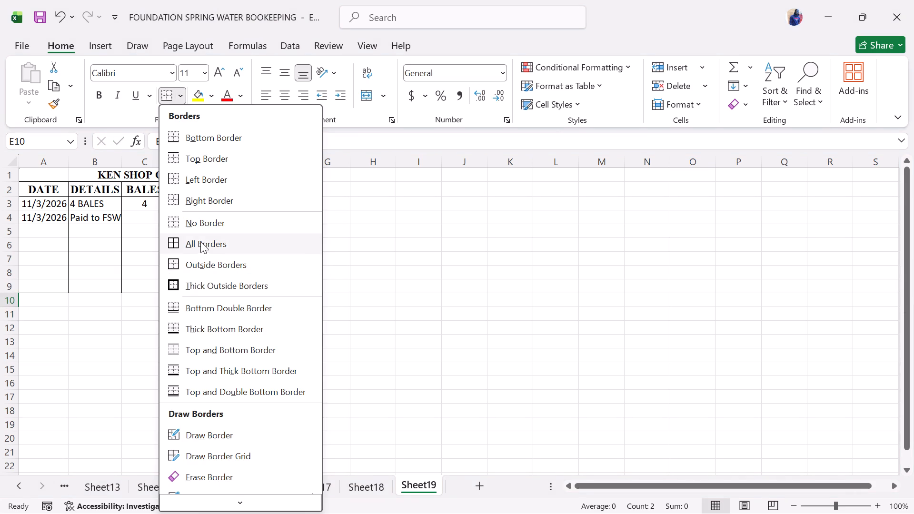
click(200, 242)
click(405, 270)
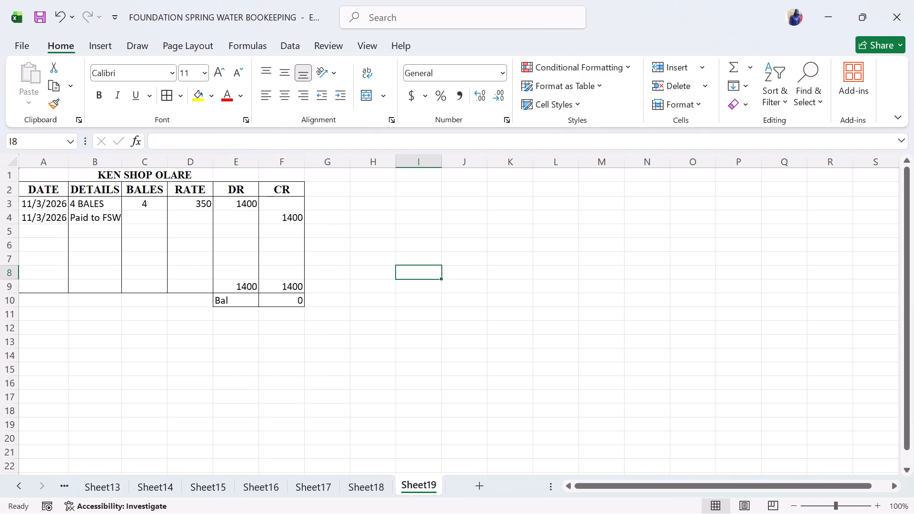
Set the font of the entire sheet to Times New Roman.
key(ctrl+a)
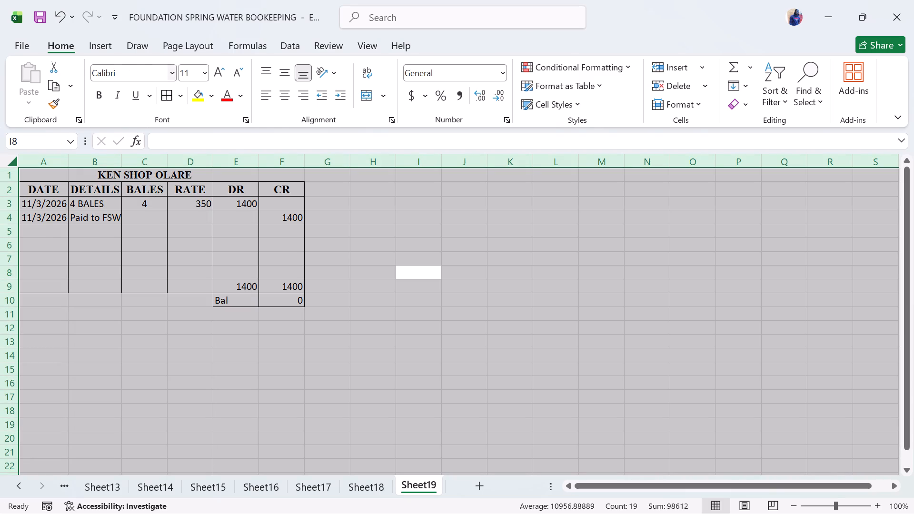
click(128, 71)
text(time)
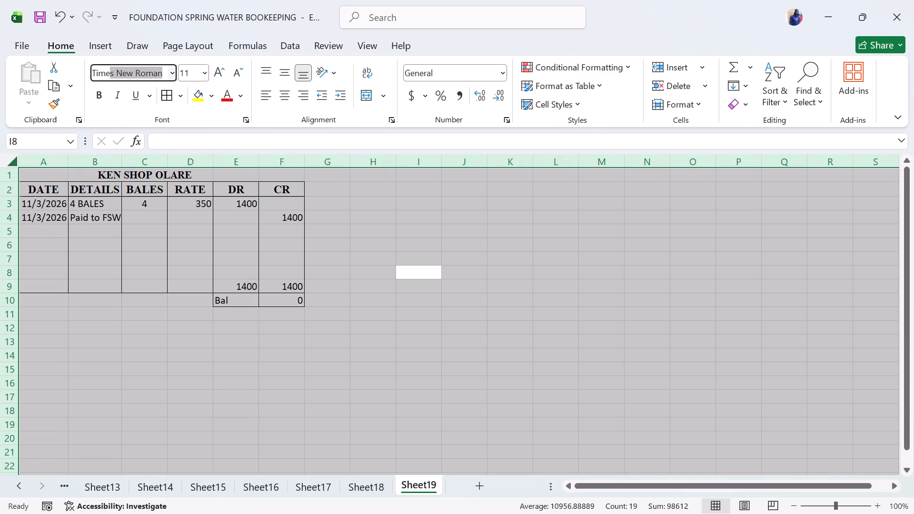
click(192, 62)
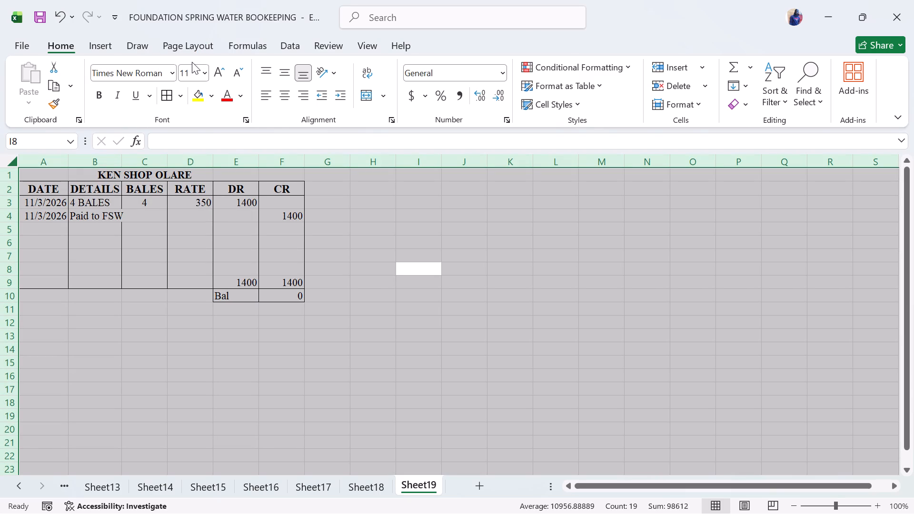
Select the RATE, DR and CR cells in D2:F10.
click(216, 207)
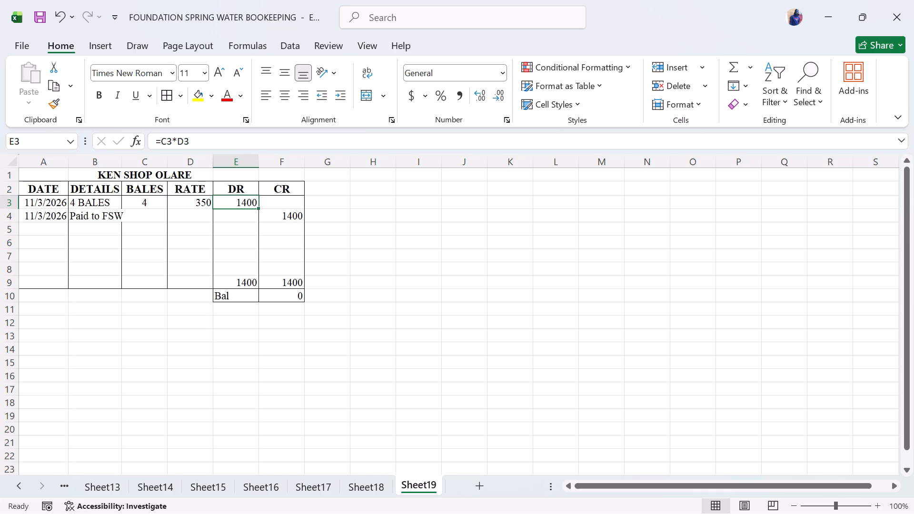
drag(201, 194, 290, 293)
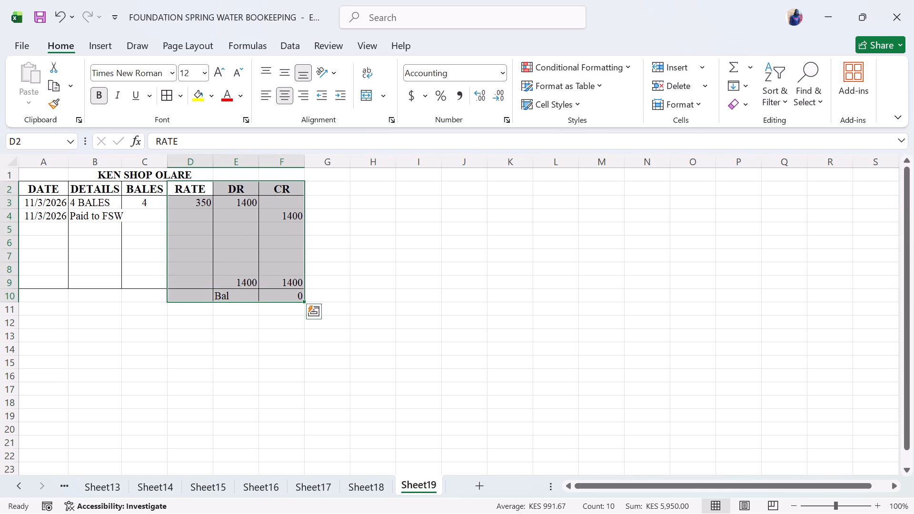
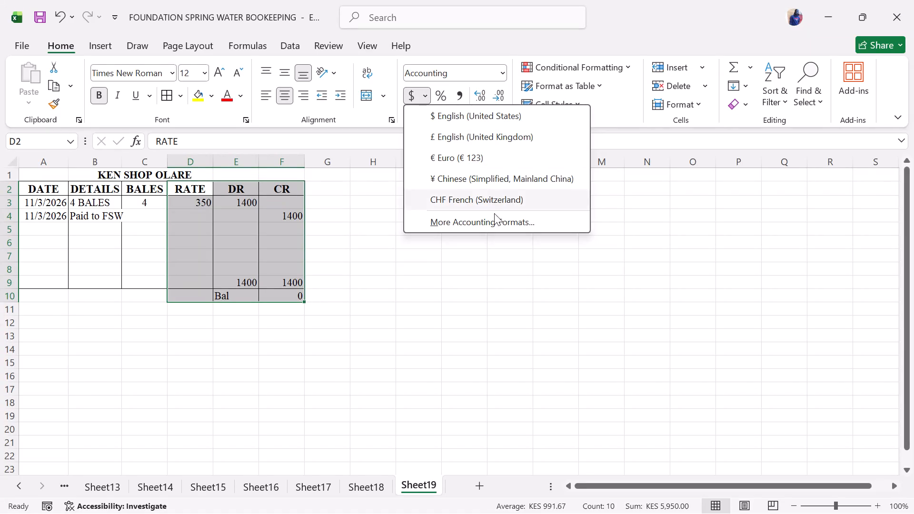
Format the RATE, DR and CR cells D2:F10 as Accounting with the KES currency symbol and two decimal places.
click(495, 218)
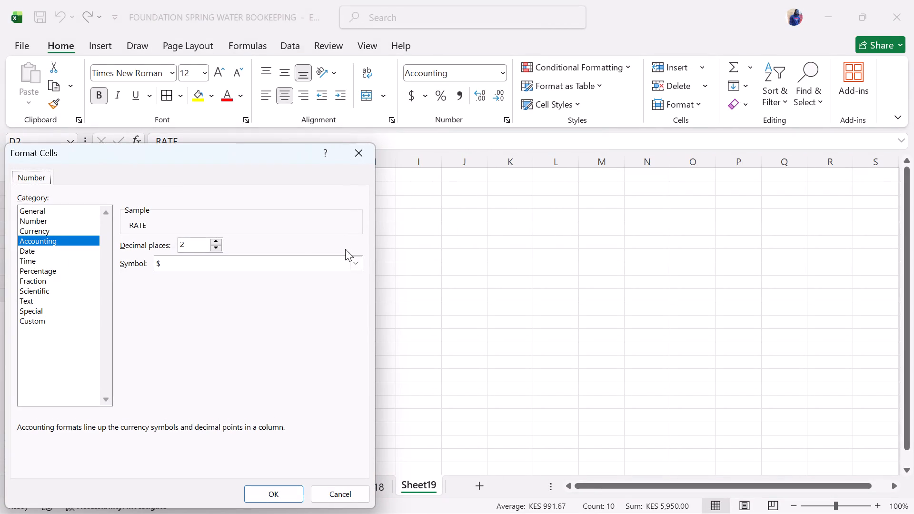
click(355, 261)
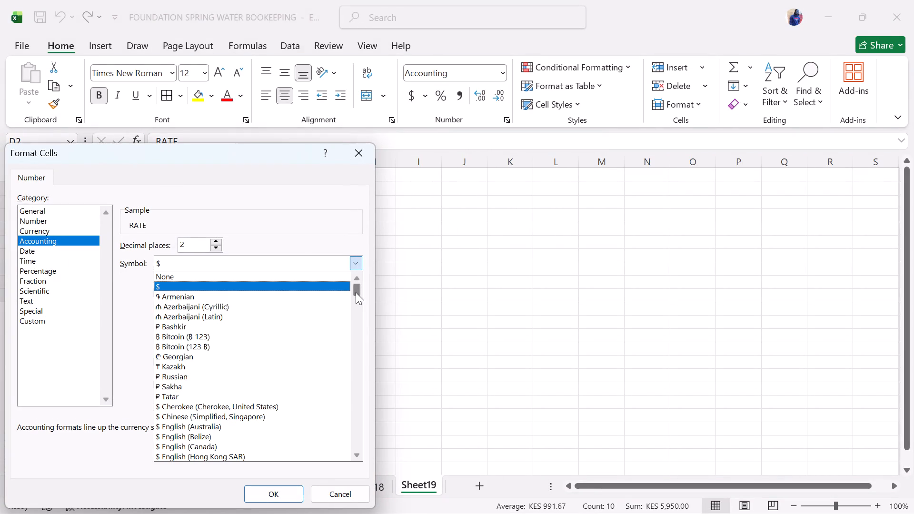
drag(356, 292, 358, 357)
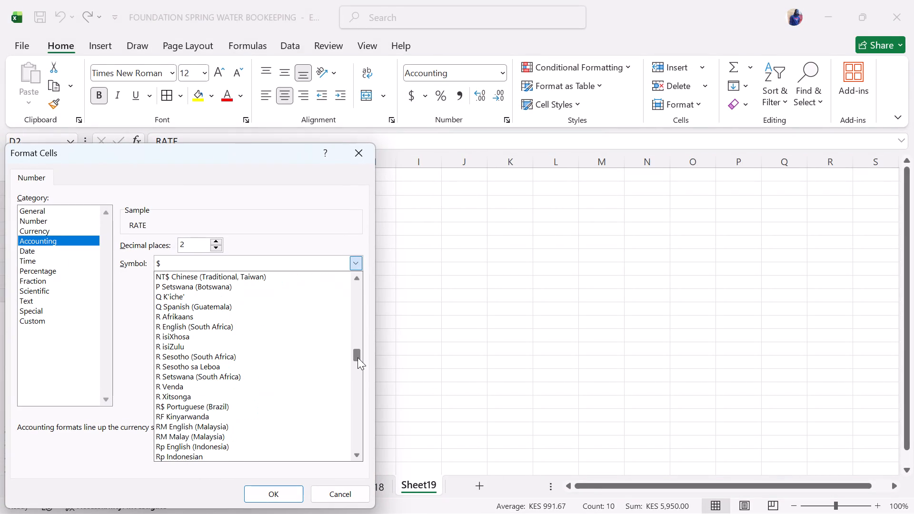
drag(358, 357, 359, 388)
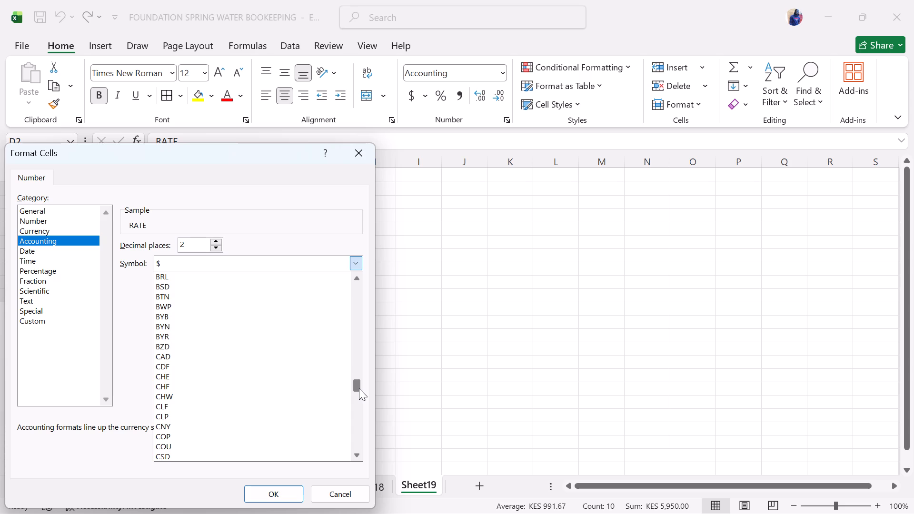
drag(359, 388, 360, 403)
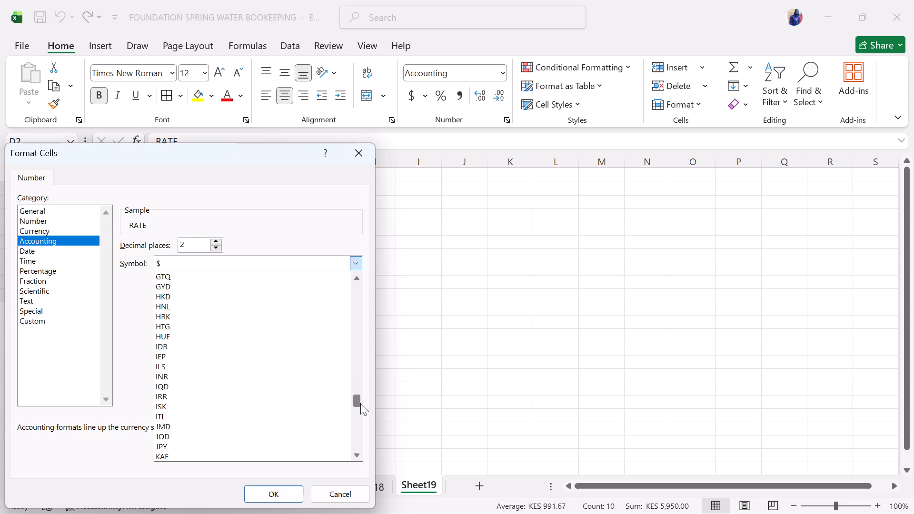
drag(360, 403, 361, 405)
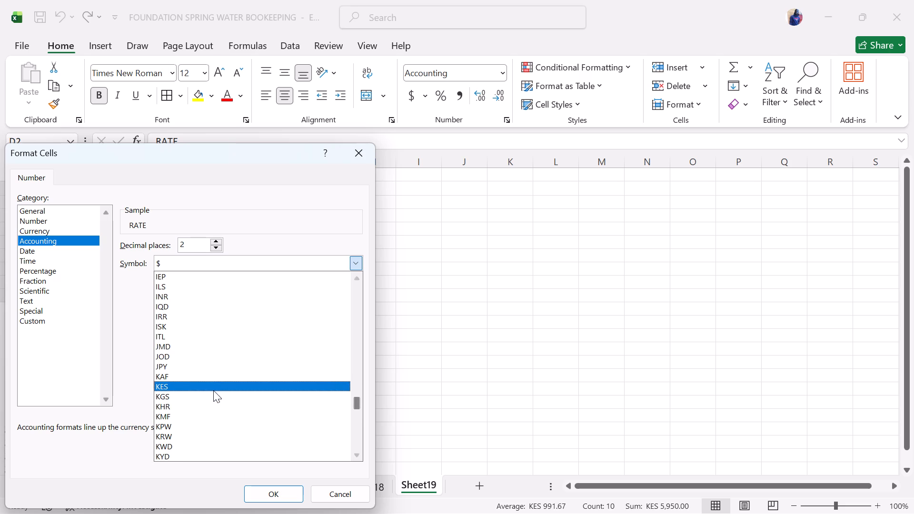
click(214, 388)
click(263, 495)
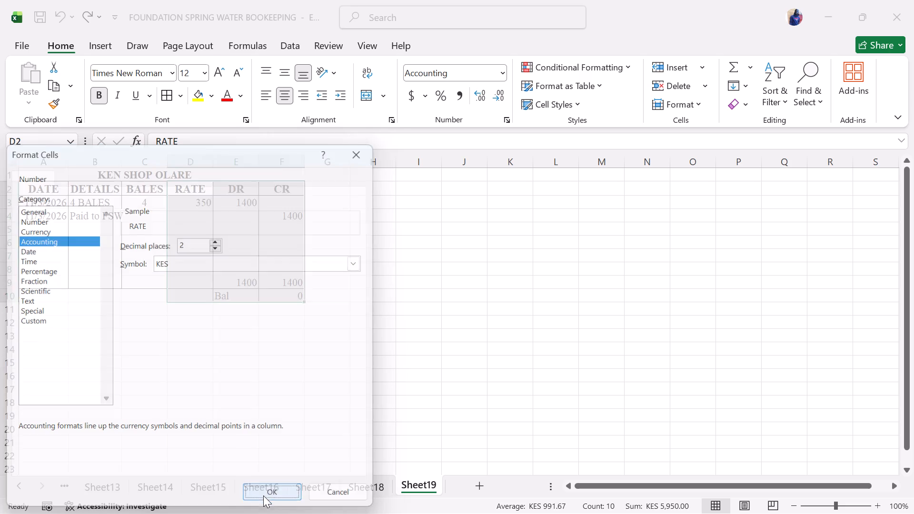
click(307, 275)
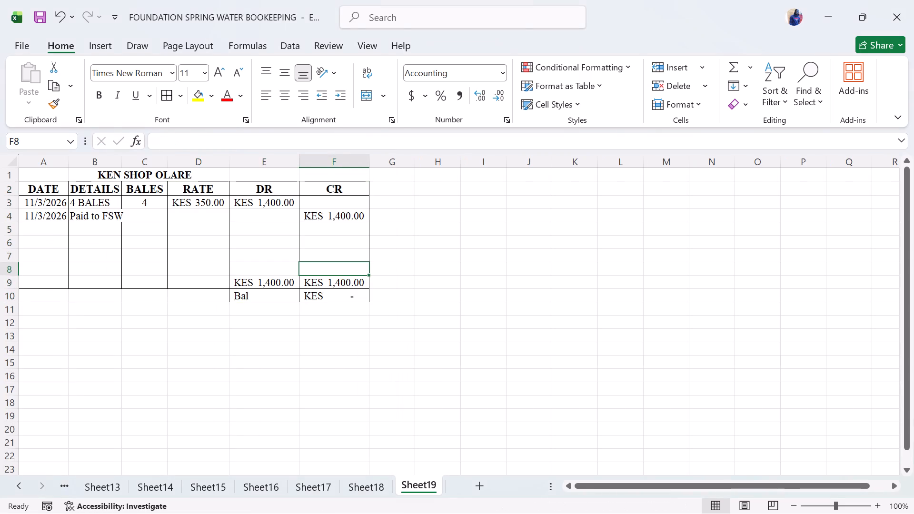
click(326, 290)
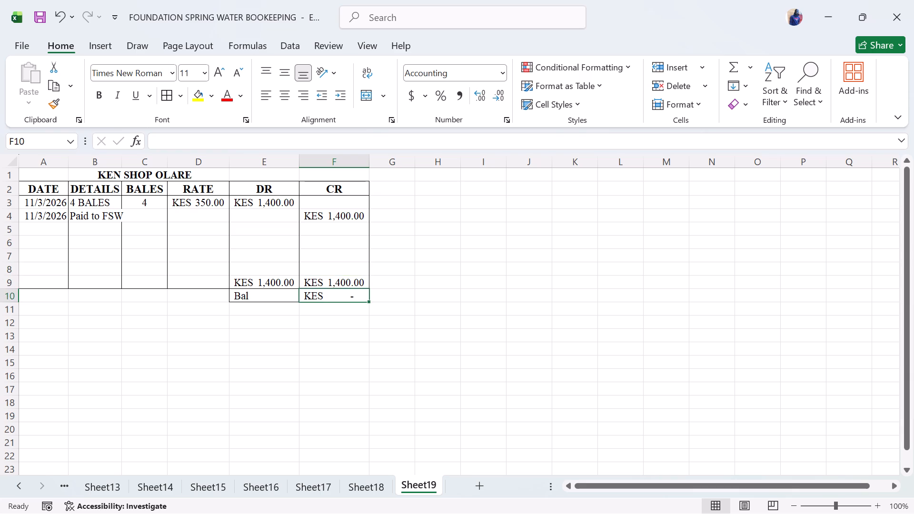
Return to Sheet1 and start a formula in C19, the amount cell for KEN SHOP OLARE.
triple_click(19, 491)
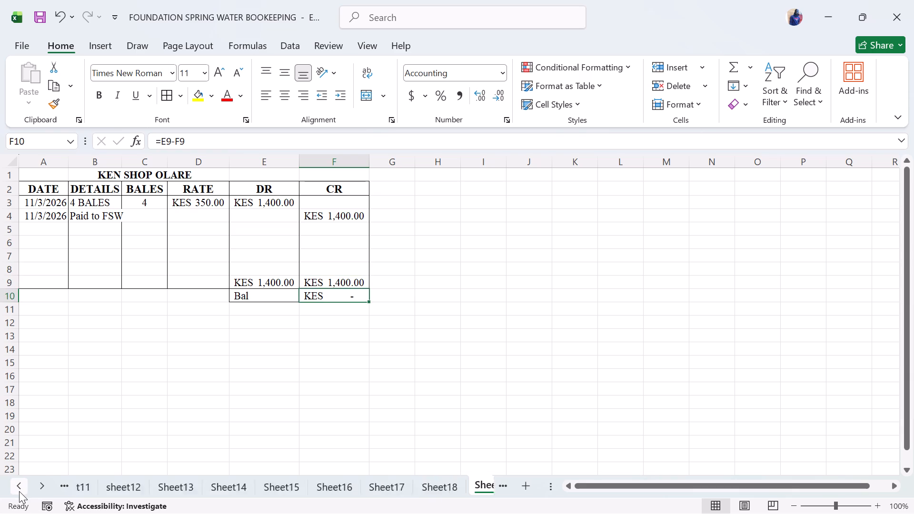
triple_click(19, 491)
triple_click(19, 491)
triple_click(19, 491)
triple_click(19, 491)
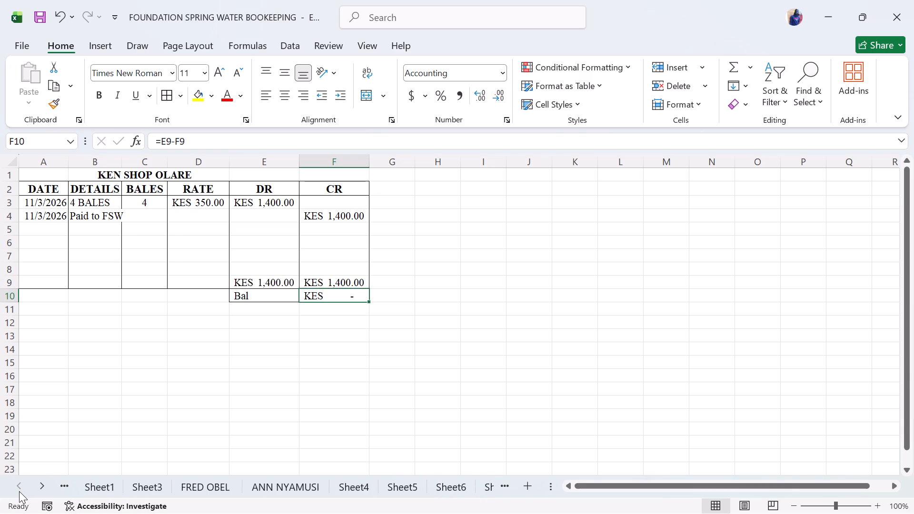
click(19, 491)
drag(19, 491, 97, 484)
click(97, 484)
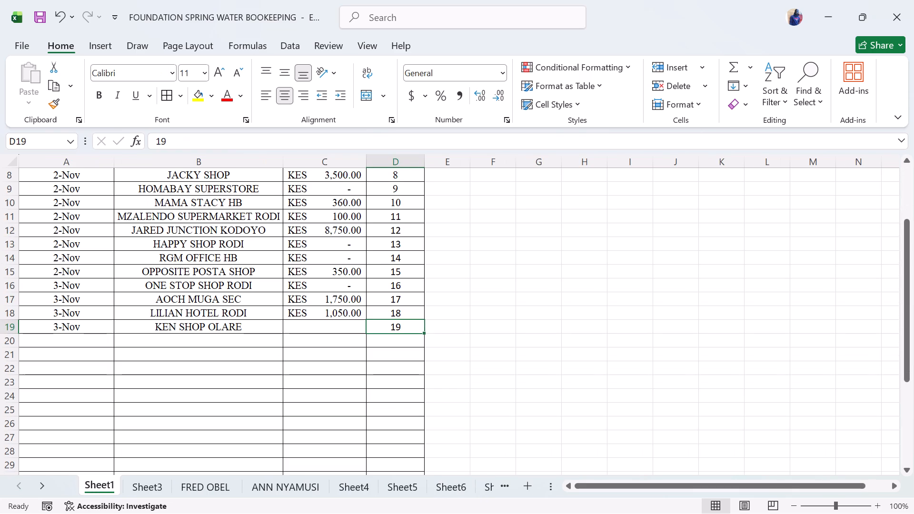
click(330, 328)
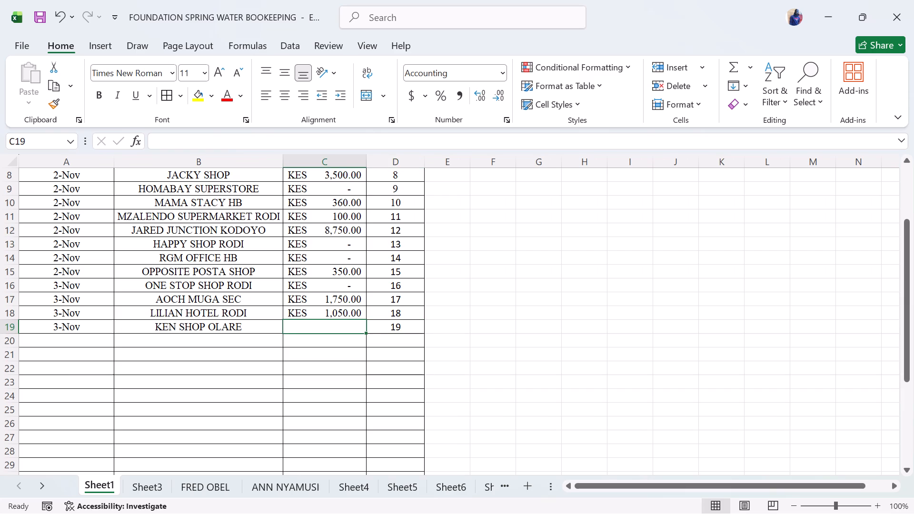
key(equal)
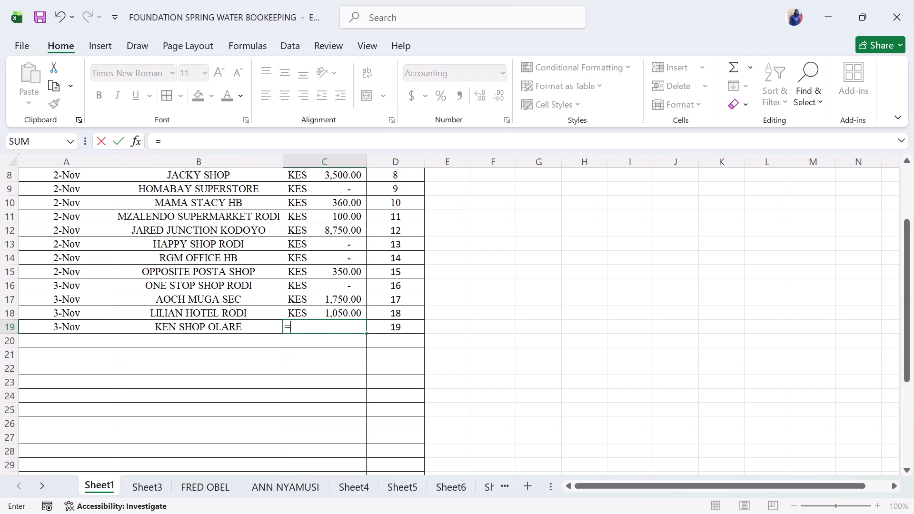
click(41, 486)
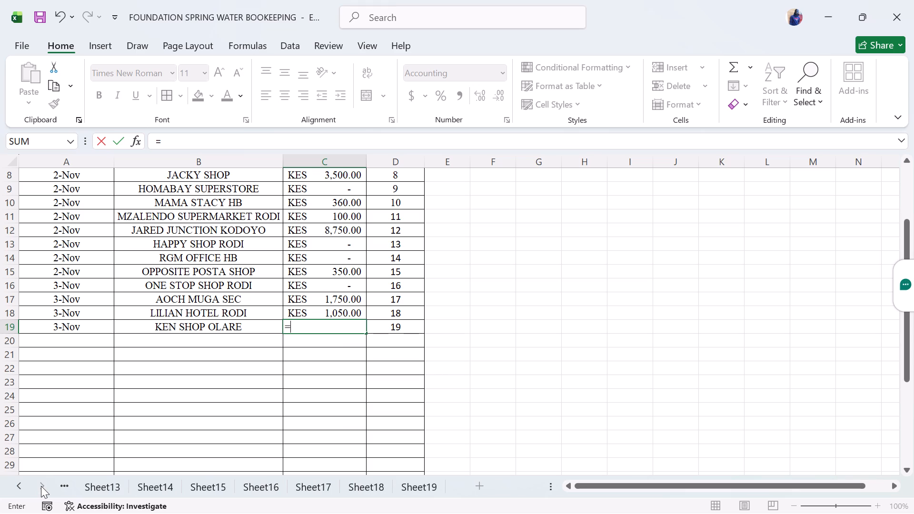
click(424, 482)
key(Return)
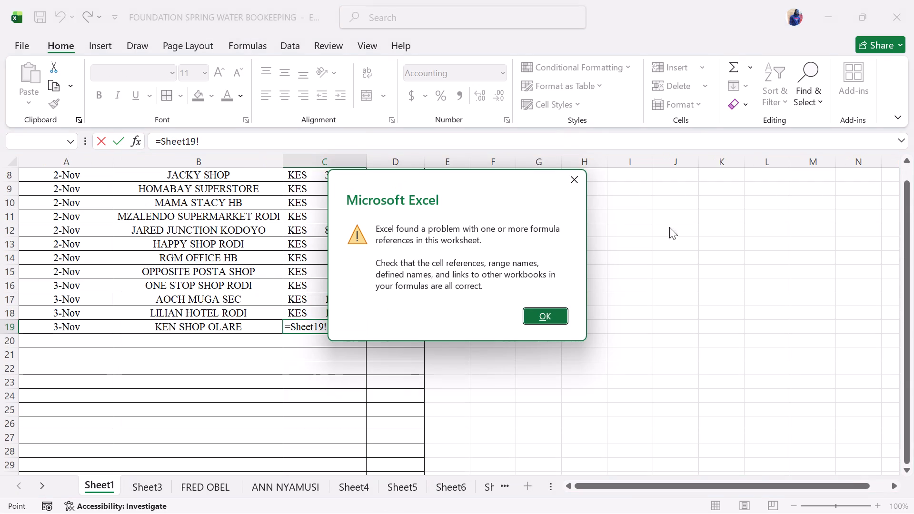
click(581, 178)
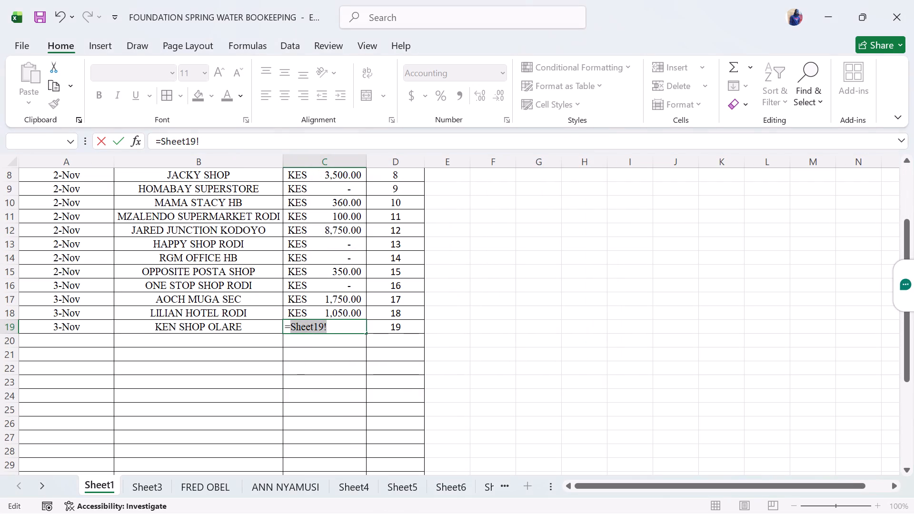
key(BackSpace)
Complete the C19 formula as =Sheet19!F10 to link KEN SHOP OLARE's account balance to the ledger.
click(40, 484)
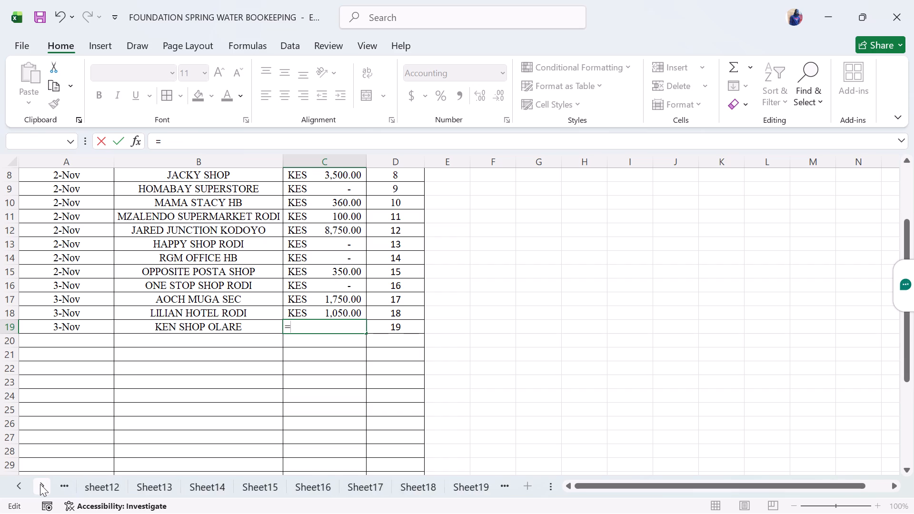
click(409, 492)
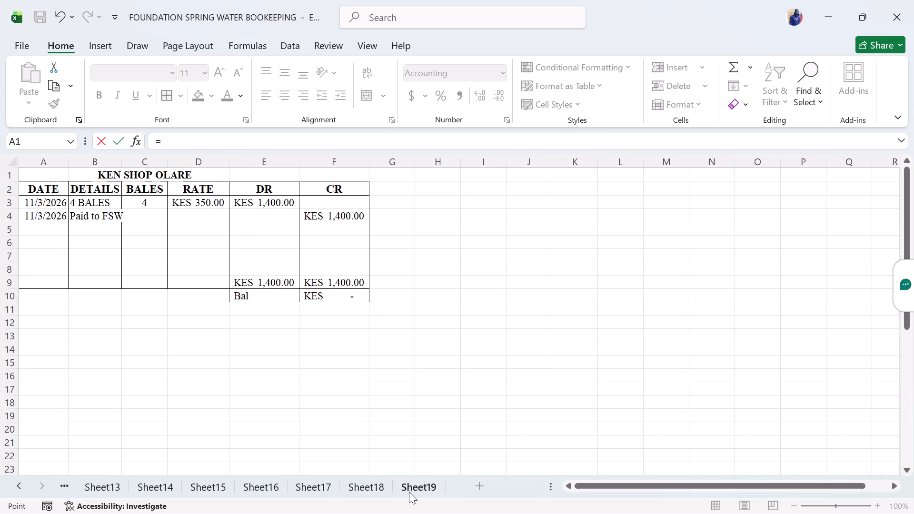
click(326, 296)
key(Return)
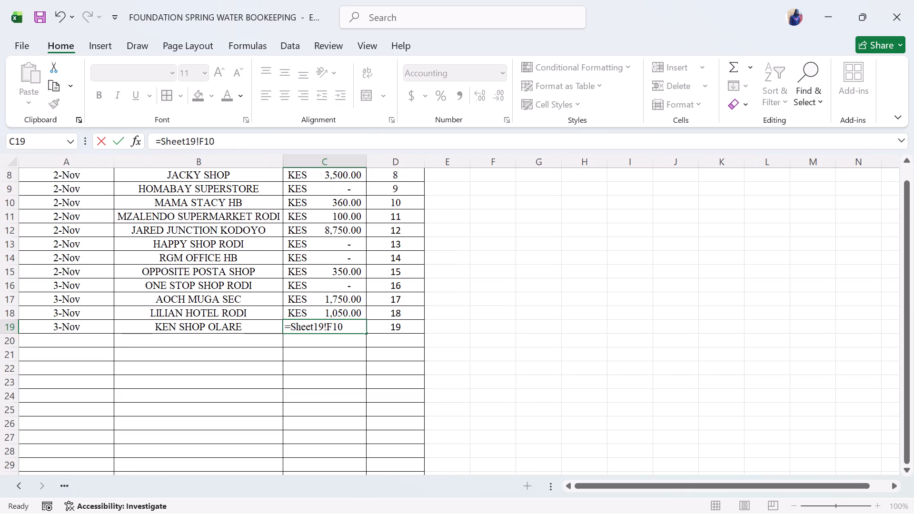
Insert twelve blank rows at row 20 of the Debtors' Ledger, directly below the KEN SHOP OLARE entry.
scroll(326, 325, down, 1)
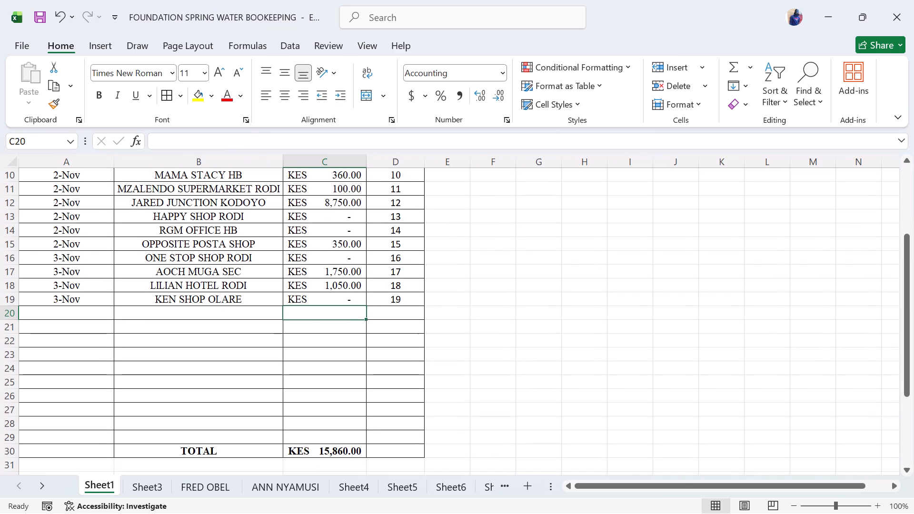
click(5, 315)
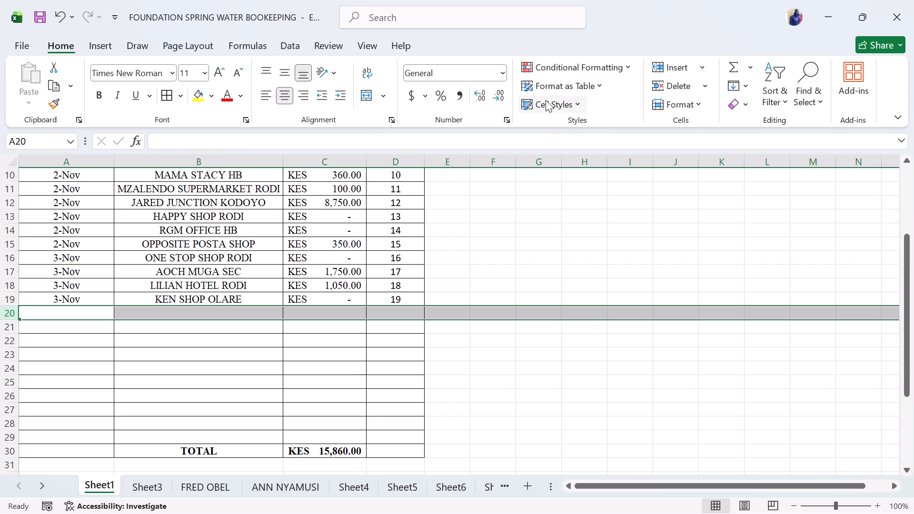
triple_click(683, 66)
triple_click(683, 66)
triple_click(683, 66)
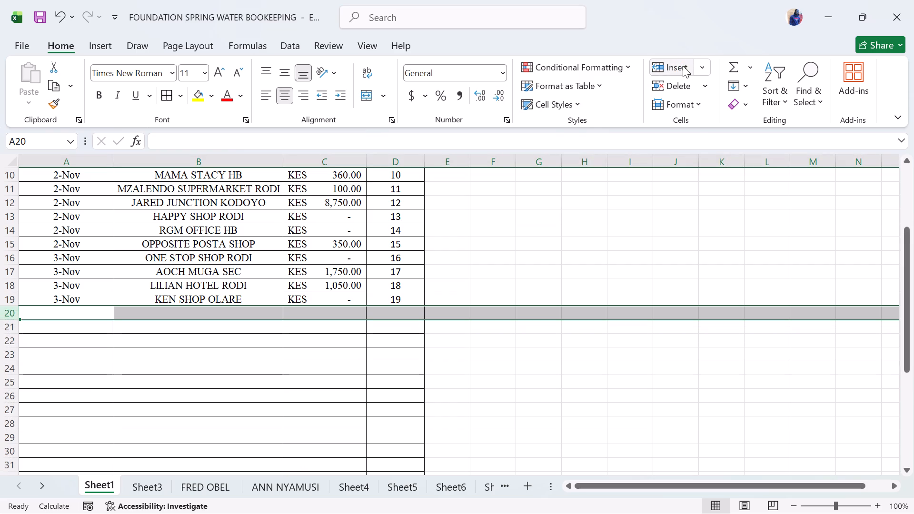
triple_click(683, 66)
scroll(579, 347, down, 1)
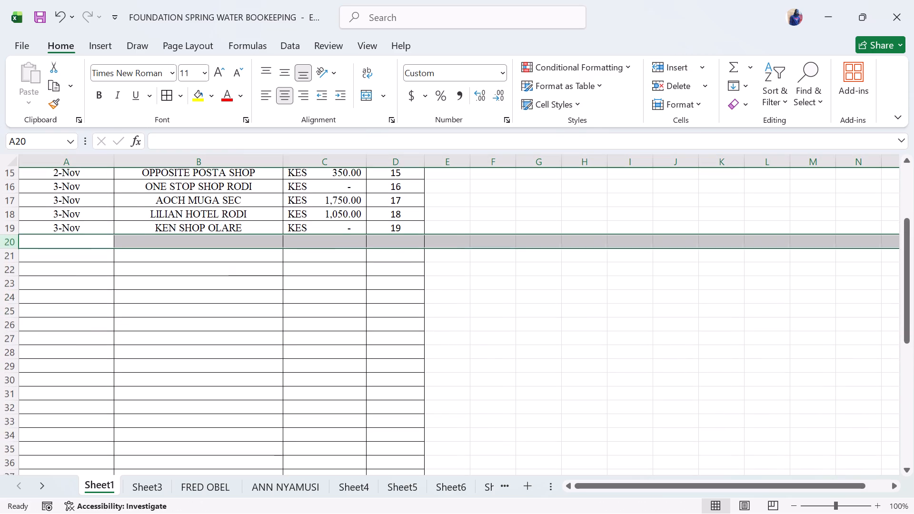
scroll(579, 347, down, 4)
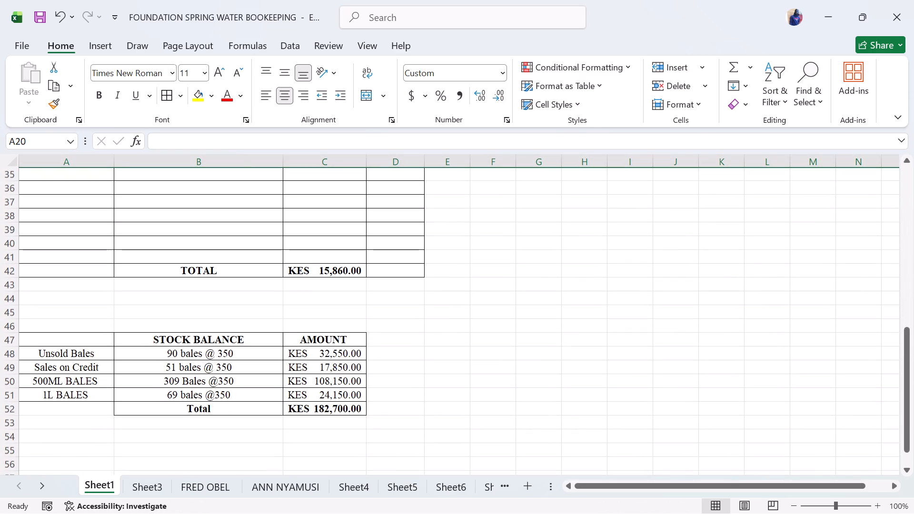
scroll(579, 347, down, 1)
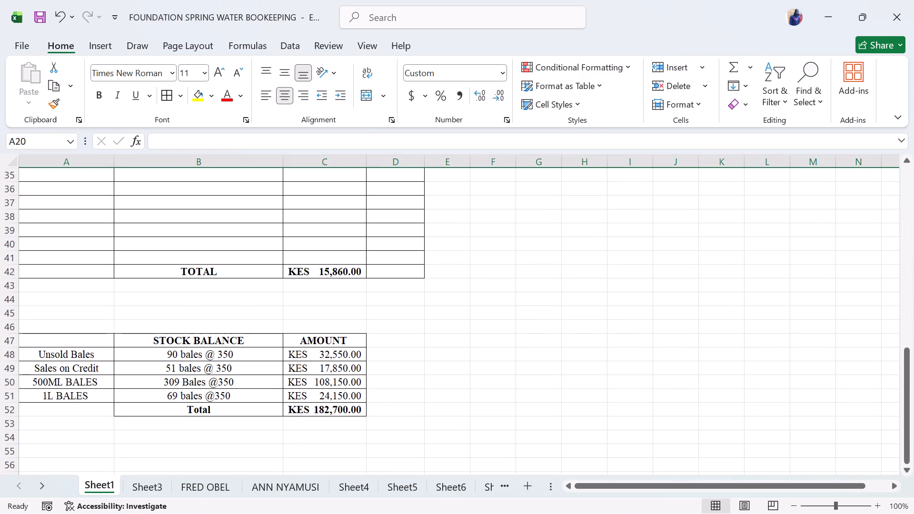
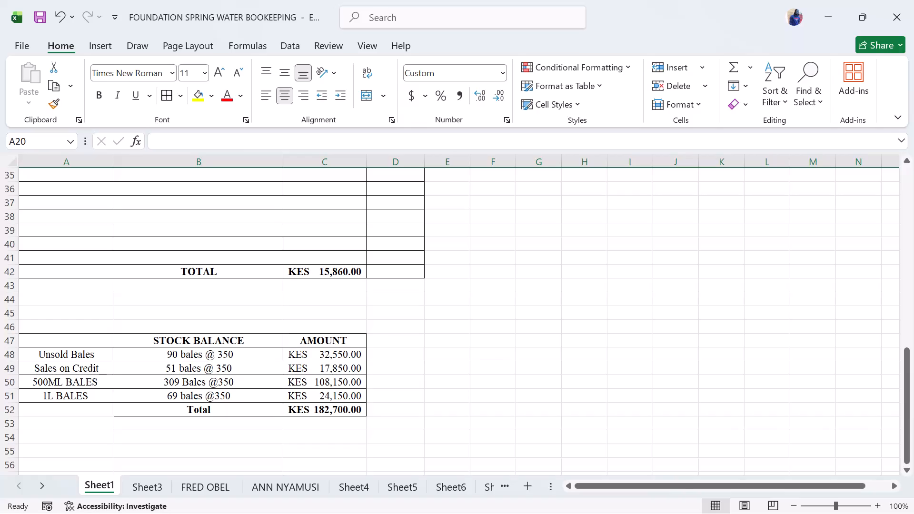
Add a new blank worksheet to the workbook.
triple_click(37, 484)
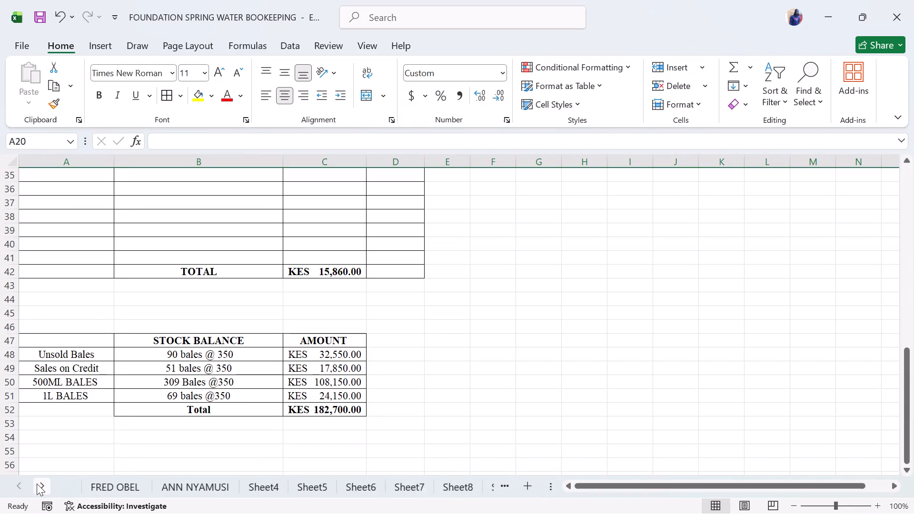
triple_click(37, 484)
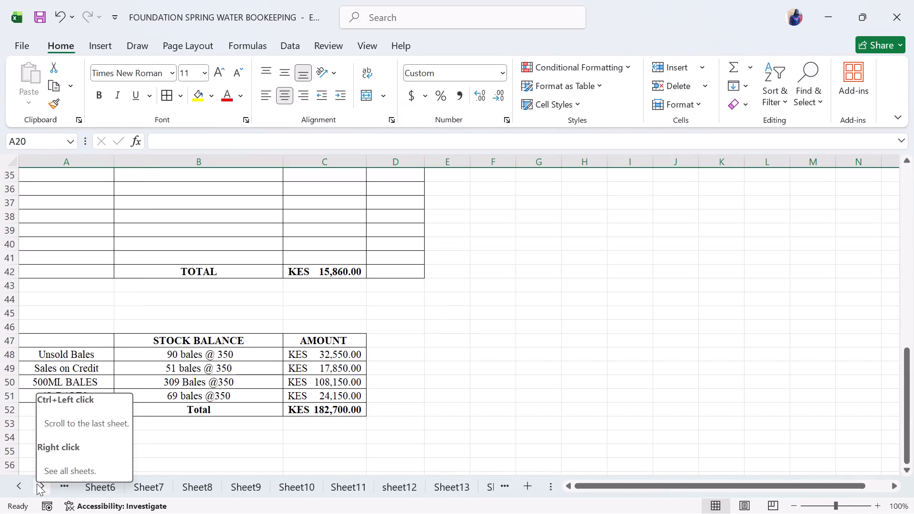
triple_click(37, 484)
triple_click(37, 484)
triple_click(37, 484)
click(37, 484)
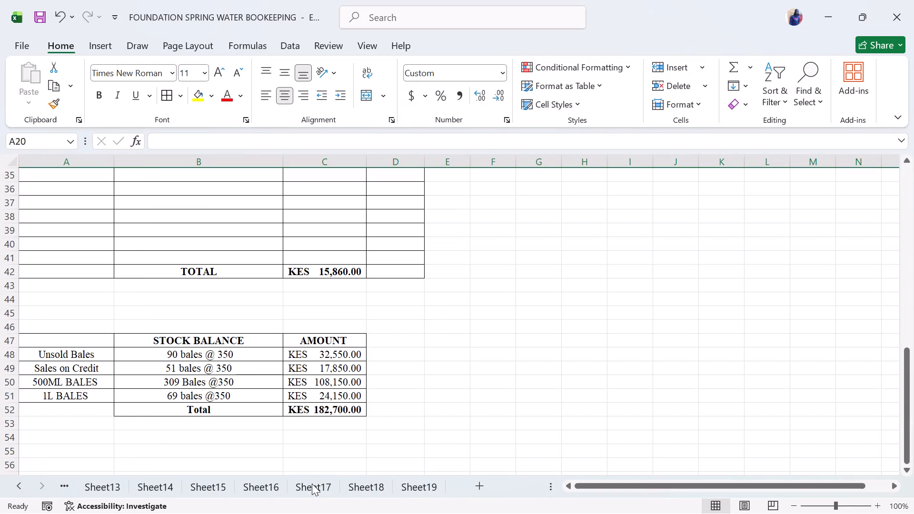
click(476, 482)
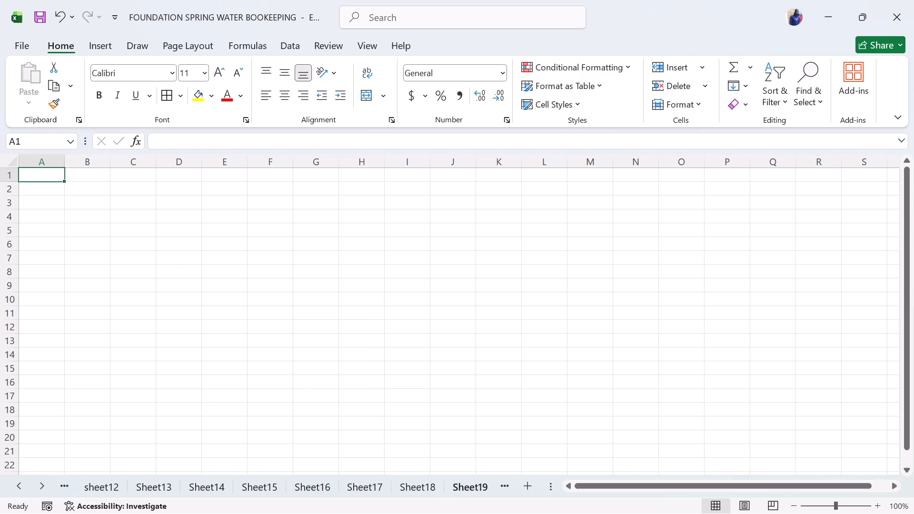
Copy the column headings A2:F2 from Sheet19 into A2:F2 of another new worksheet added after Sheet19.
click(453, 486)
drag(42, 191, 321, 198)
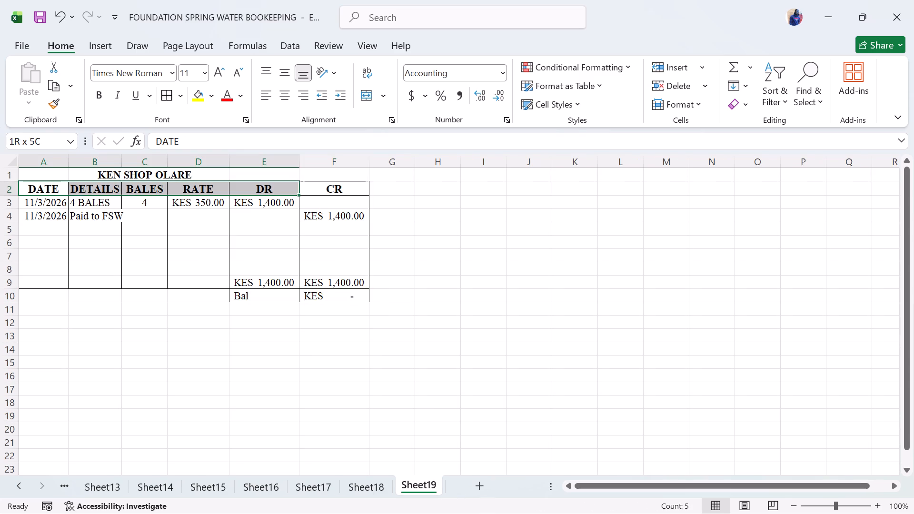
drag(321, 198, 333, 191)
key(ctrl+c)
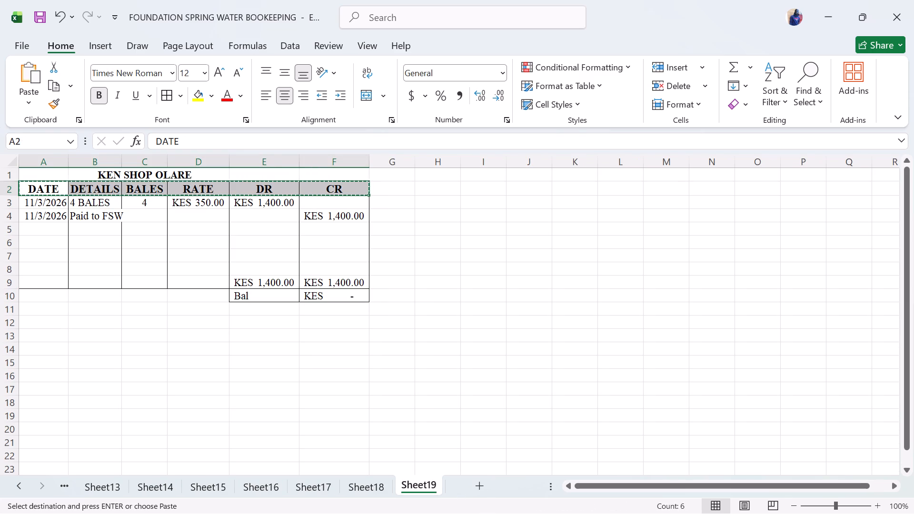
click(470, 488)
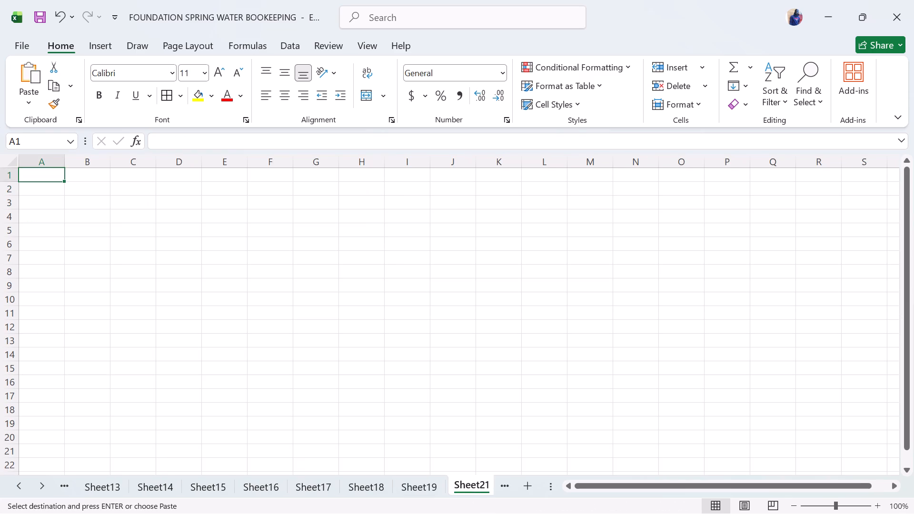
drag(57, 191, 293, 199)
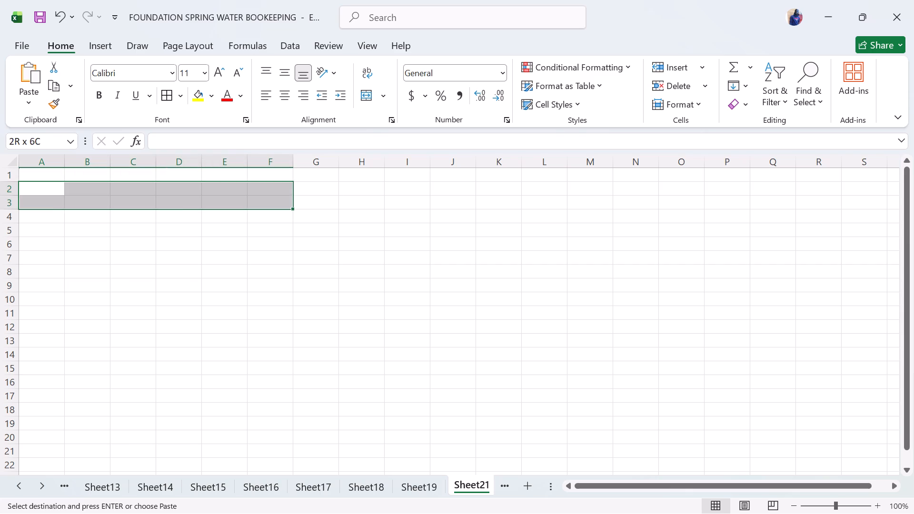
drag(293, 199, 356, 191)
key(ctrl+v)
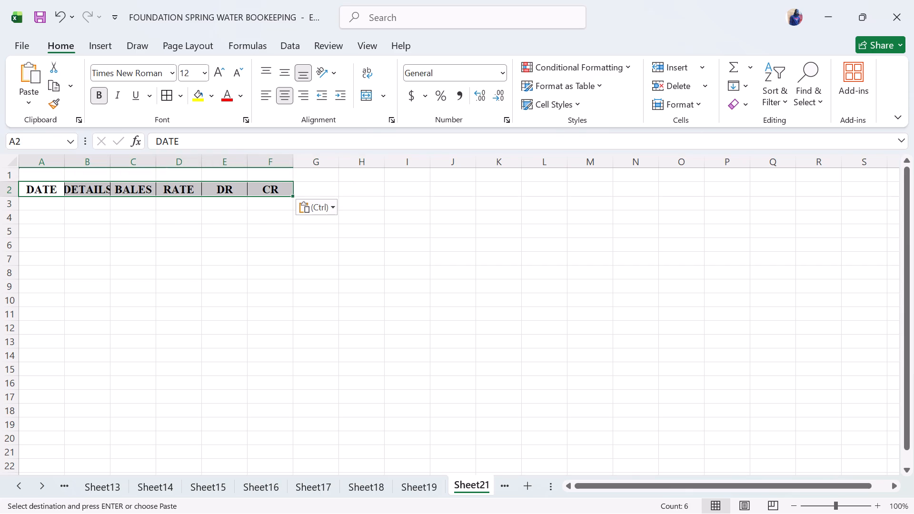
Enter the new debtor's name in capitals in C1 as the account title above the column headings.
click(137, 172)
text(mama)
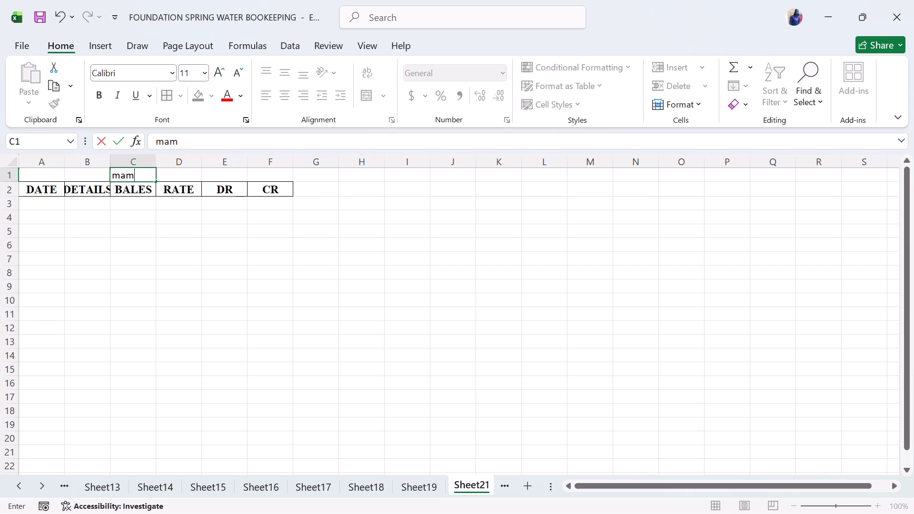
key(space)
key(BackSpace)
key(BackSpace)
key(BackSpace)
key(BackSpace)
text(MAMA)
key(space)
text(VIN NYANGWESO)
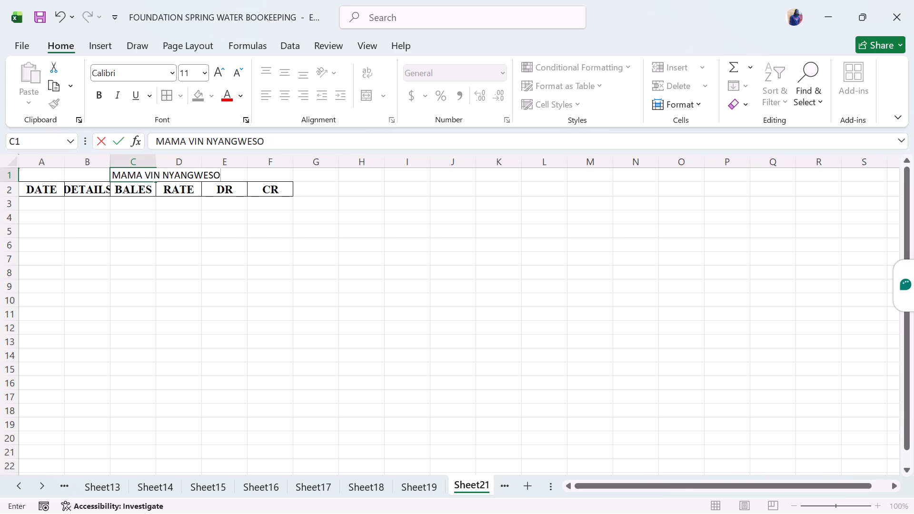
Enter the date 11/3/2026 in A3, the first row under DATE.
click(45, 199)
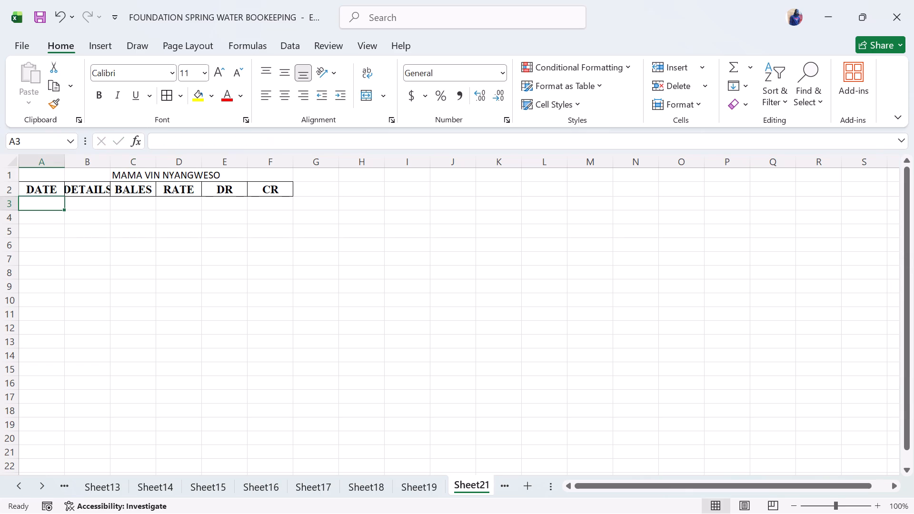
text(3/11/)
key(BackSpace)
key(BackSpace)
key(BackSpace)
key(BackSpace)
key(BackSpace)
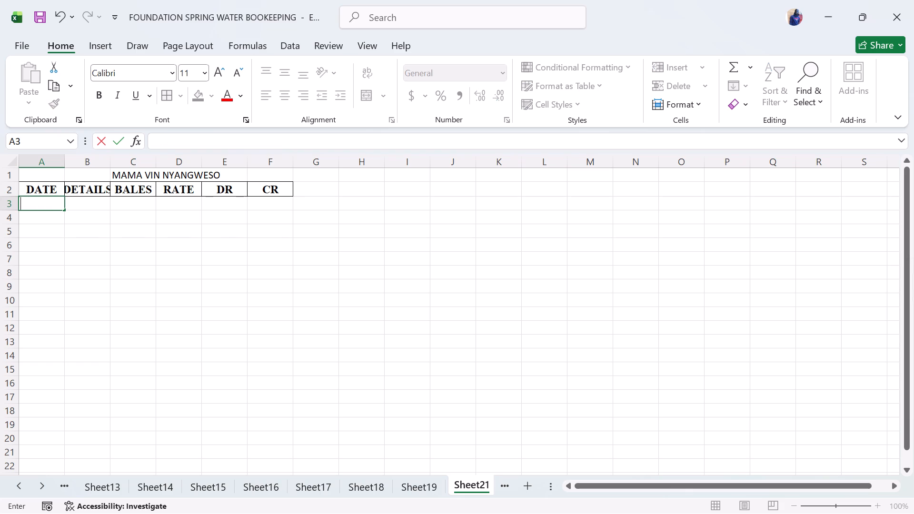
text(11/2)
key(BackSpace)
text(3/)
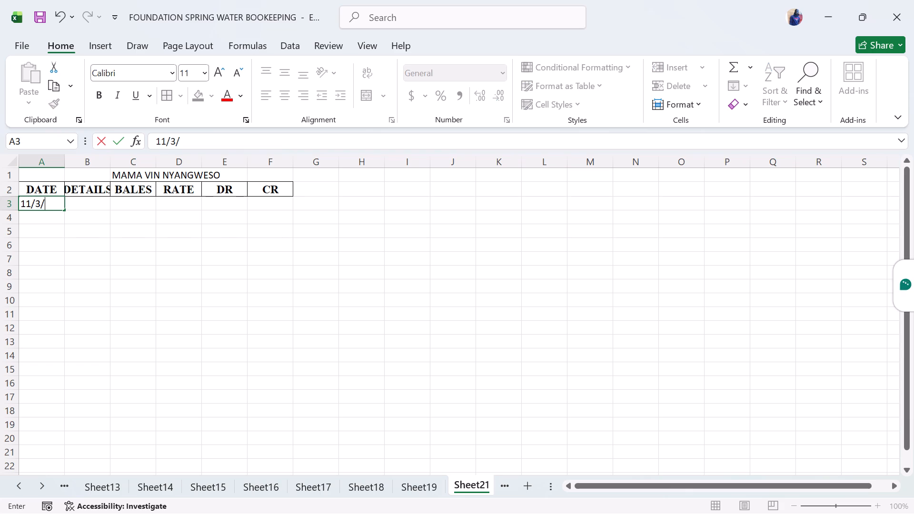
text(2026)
Widen column B to fit the DETAILS heading.
click(109, 167)
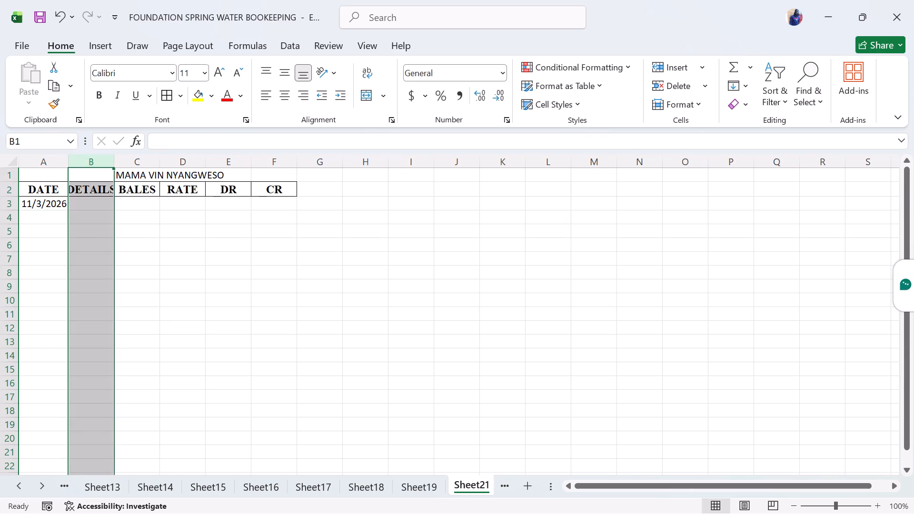
double_click(115, 162)
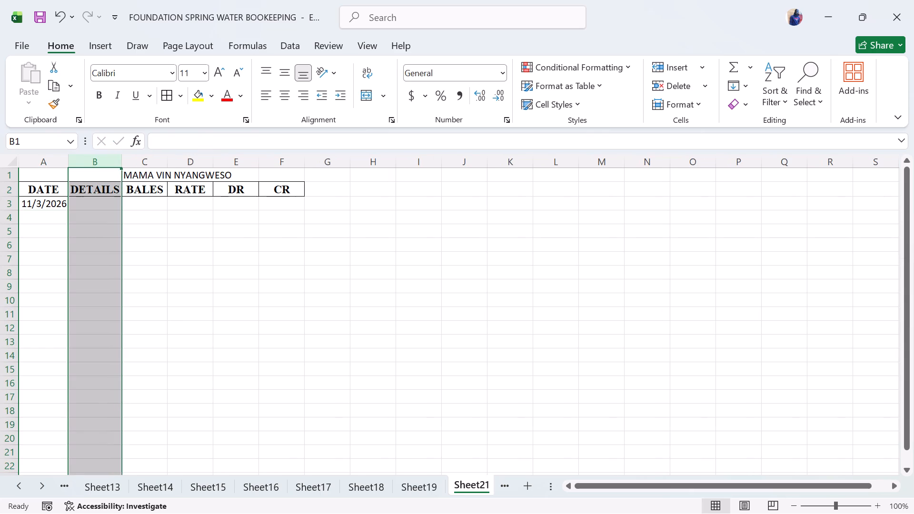
Select B3, the DETAILS cell of the 11/3/2026 entry.
click(90, 204)
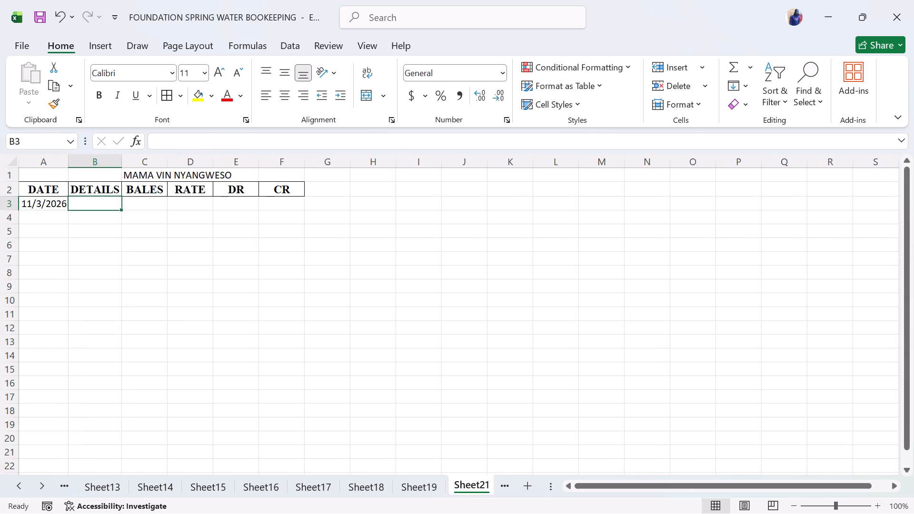
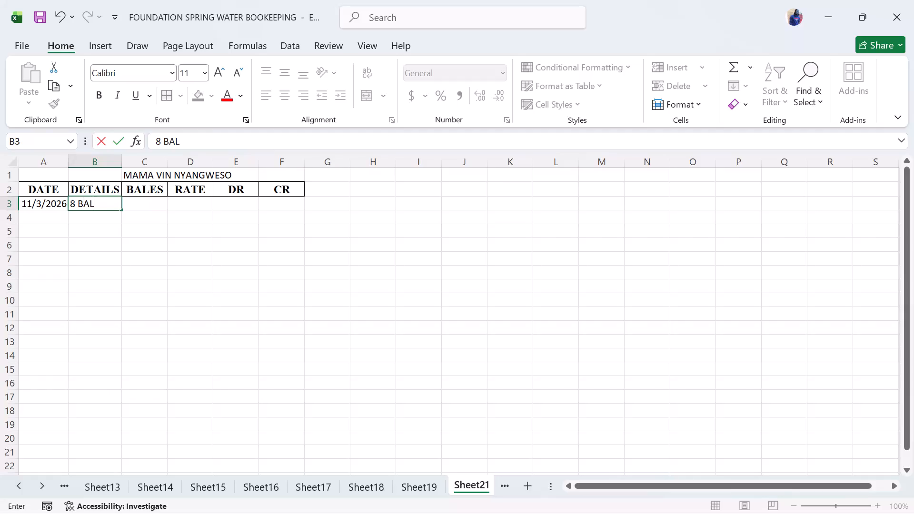
Correct the DETAILS text of the first entry in B3 to read "8 Bales".
key(BackSpace)
key(BackSpace)
key(BackSpace)
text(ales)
Enter 8 under BALES in C3 and 350 under RATE in D3 for the first entry.
click(124, 205)
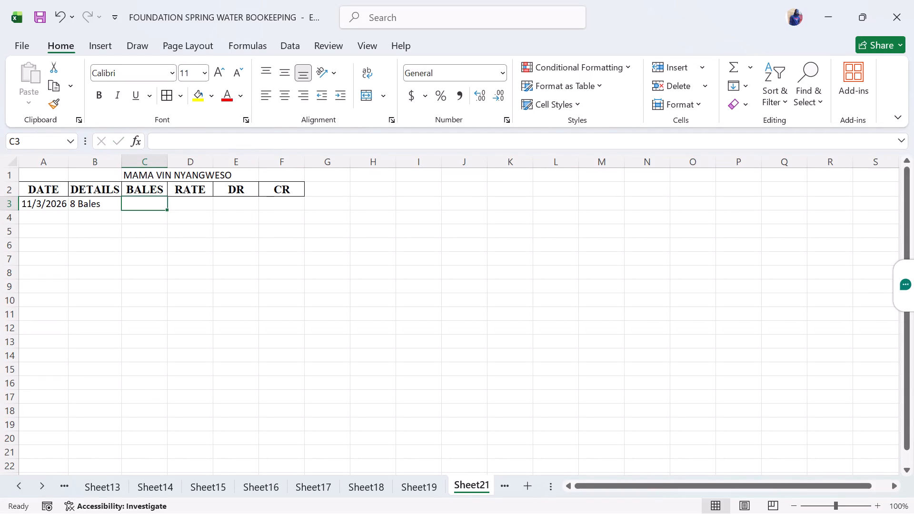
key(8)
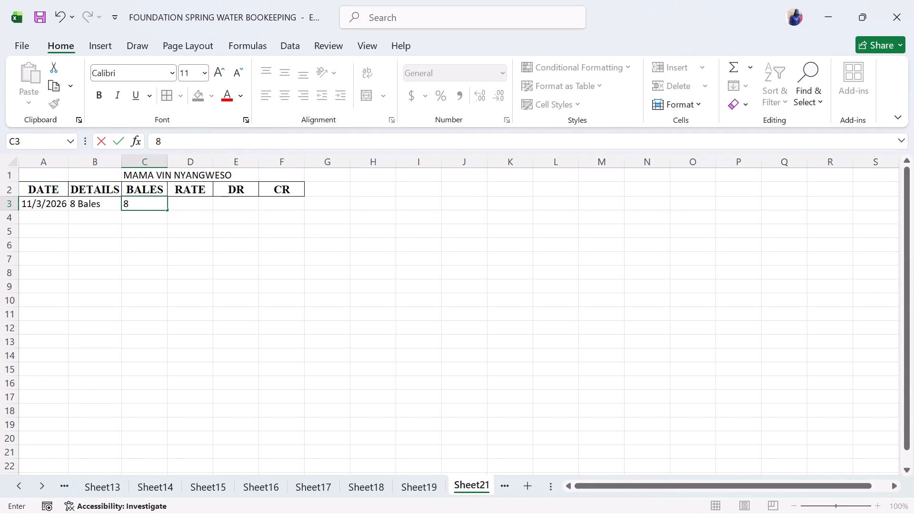
click(178, 203)
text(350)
Calculate the first entry's DR amount in E3 with the formula =C3*D3, multiplying bales by rate.
click(238, 205)
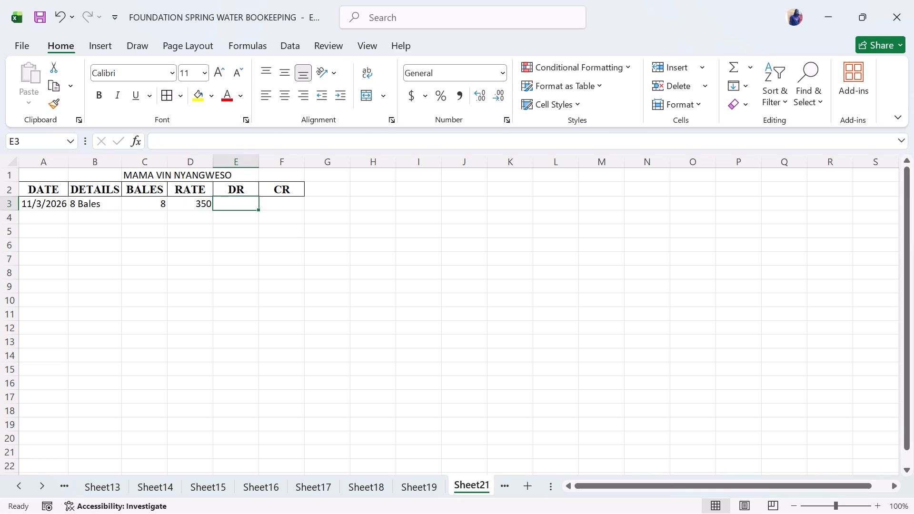
key(equal)
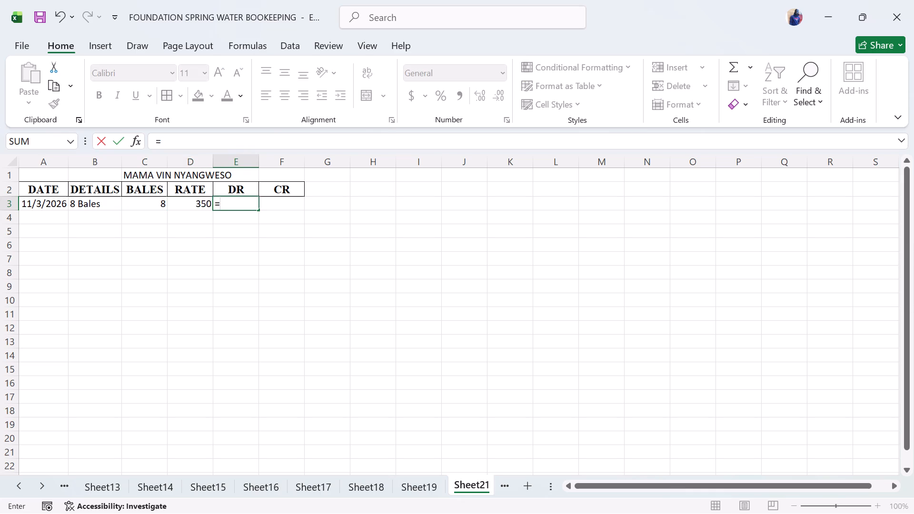
click(139, 208)
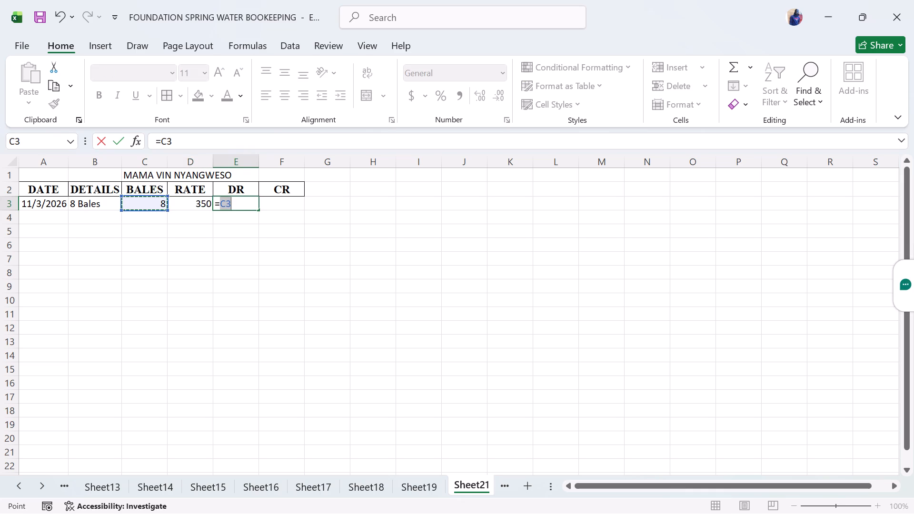
key(shift+asterisk)
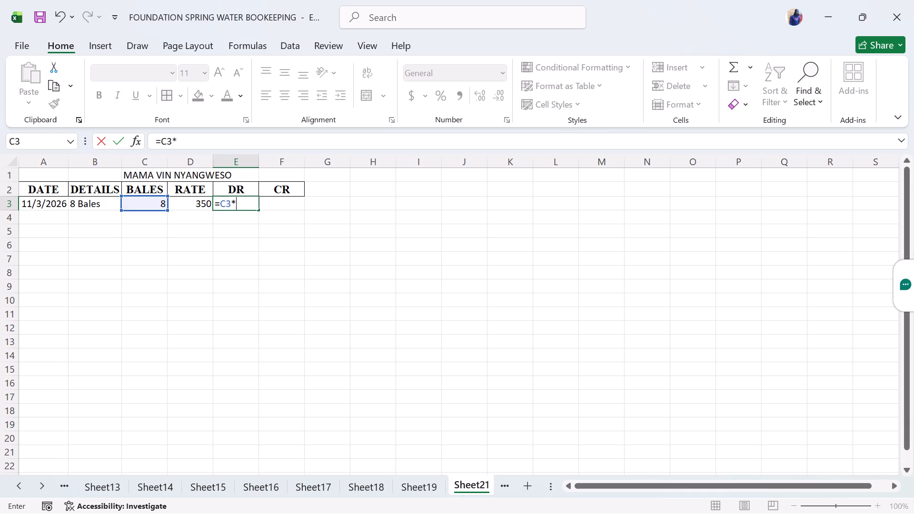
click(182, 206)
key(Return)
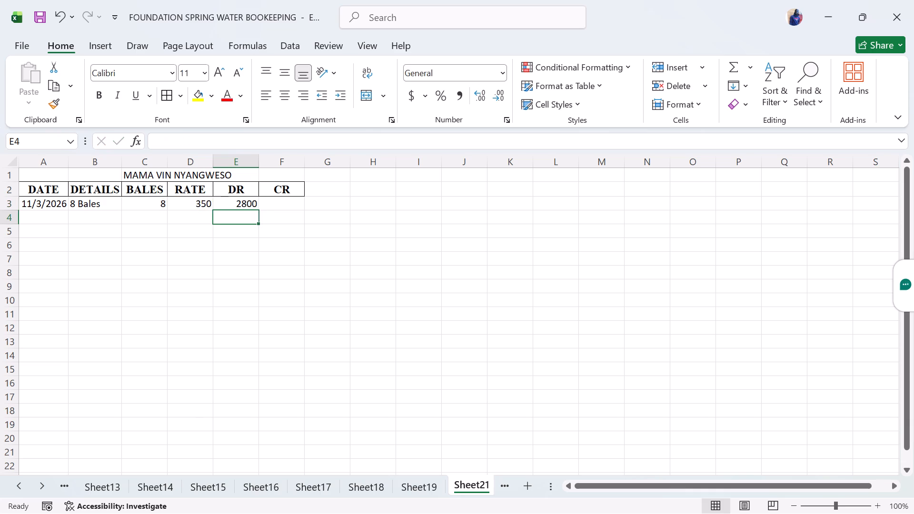
click(293, 199)
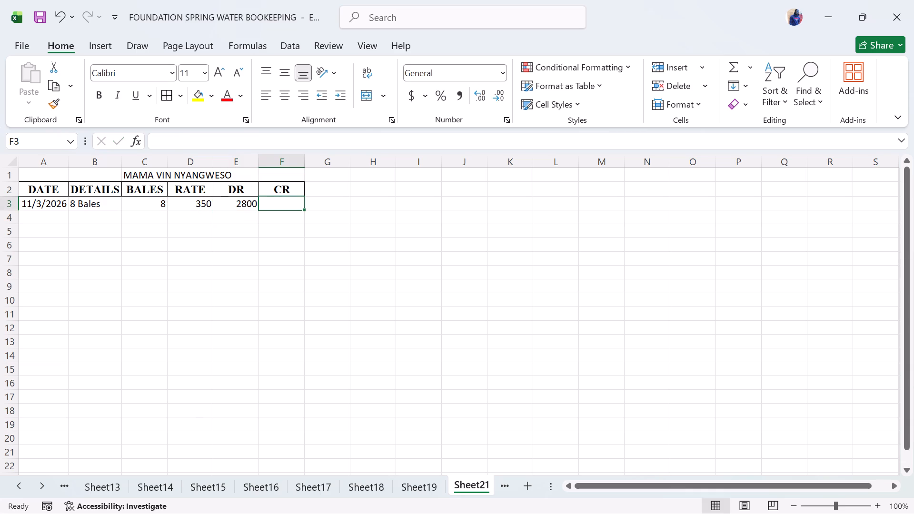
click(278, 204)
Enter the date 11/3/2026 in A4 for the second entry.
click(58, 214)
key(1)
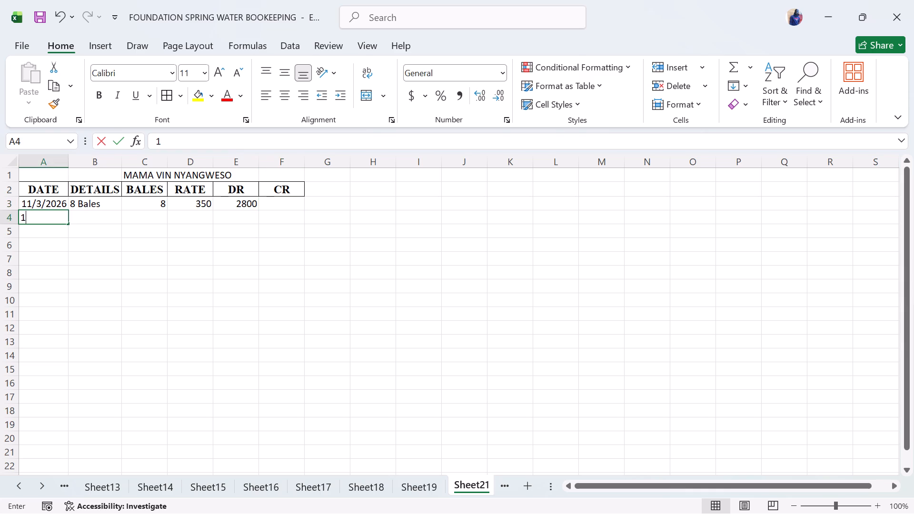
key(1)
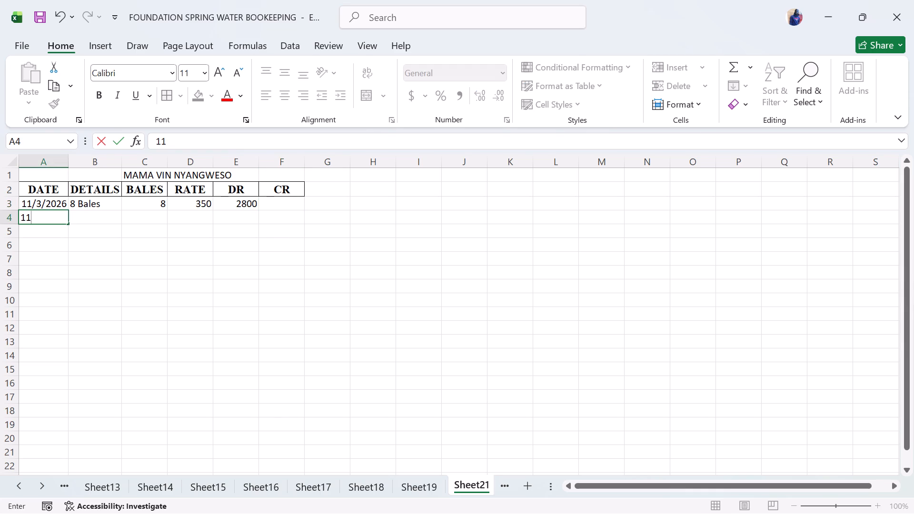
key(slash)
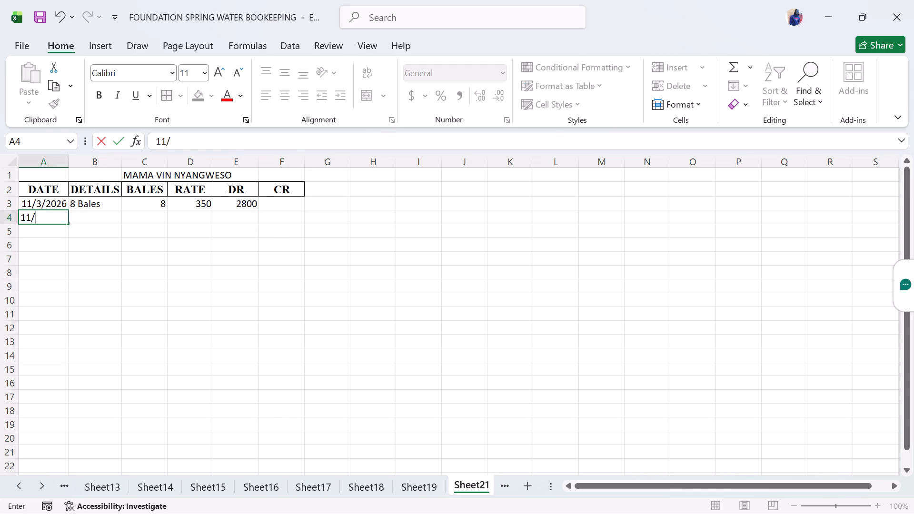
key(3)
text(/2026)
Enter "Paid to FSW" with a capital P as the DETAILS of the second entry in B4.
click(96, 218)
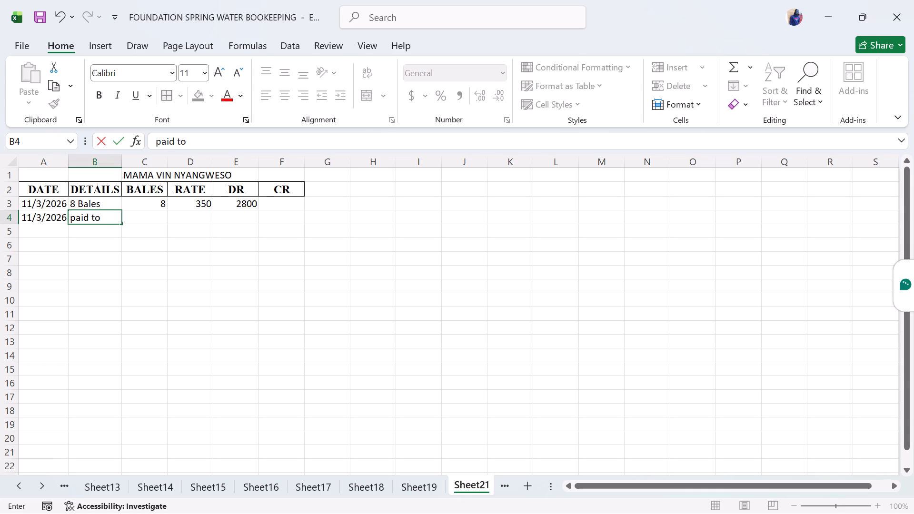
key(BackSpace)
key(BackSpace)
key(BackSpace)
key(BackSpace)
key(BackSpace)
key(BackSpace)
key(BackSpace)
key(BackSpace)
key(BackSpace)
key(BackSpace)
key(BackSpace)
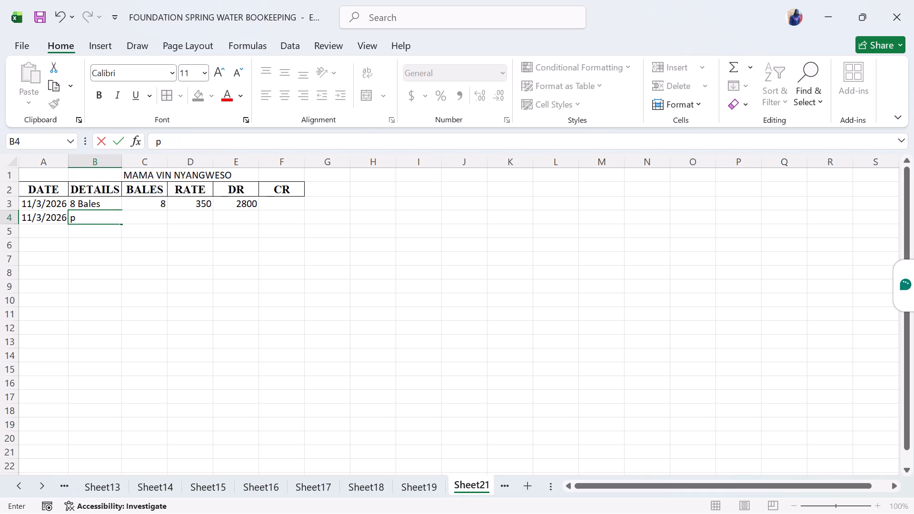
key(BackSpace)
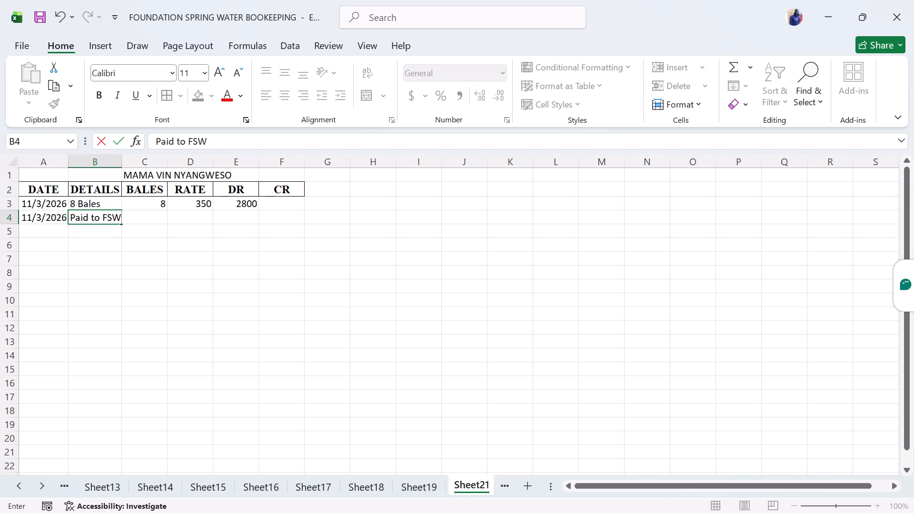
AutoFit column B to the width of its DETAILS contents.
click(119, 157)
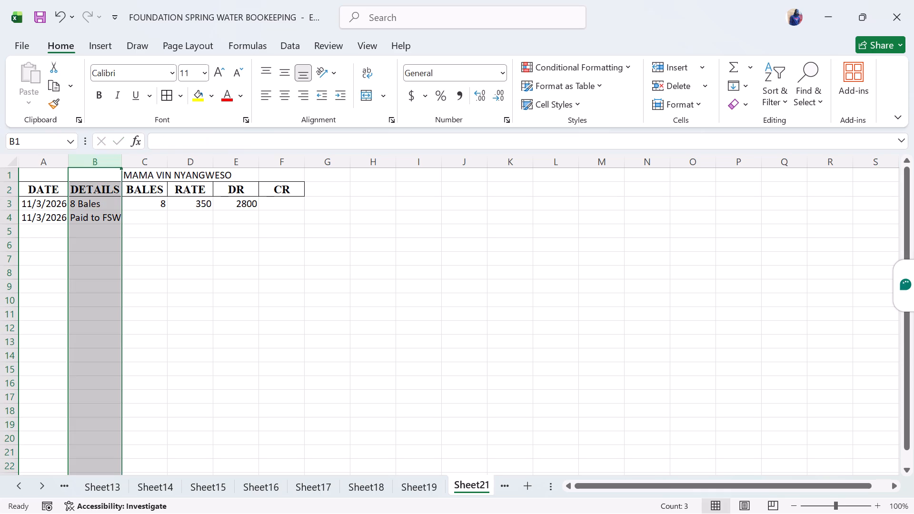
double_click(122, 158)
Enter the payment of 2800 under CR in F4 for the second entry.
click(145, 221)
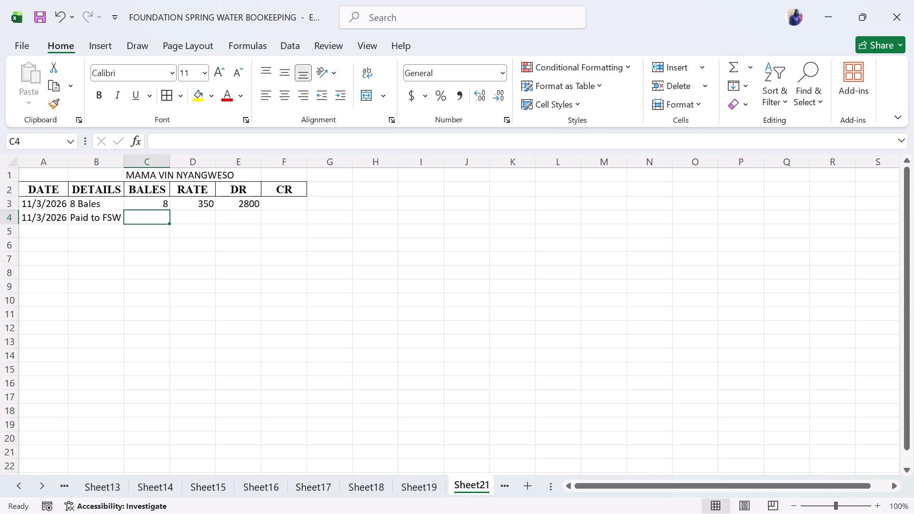
click(286, 213)
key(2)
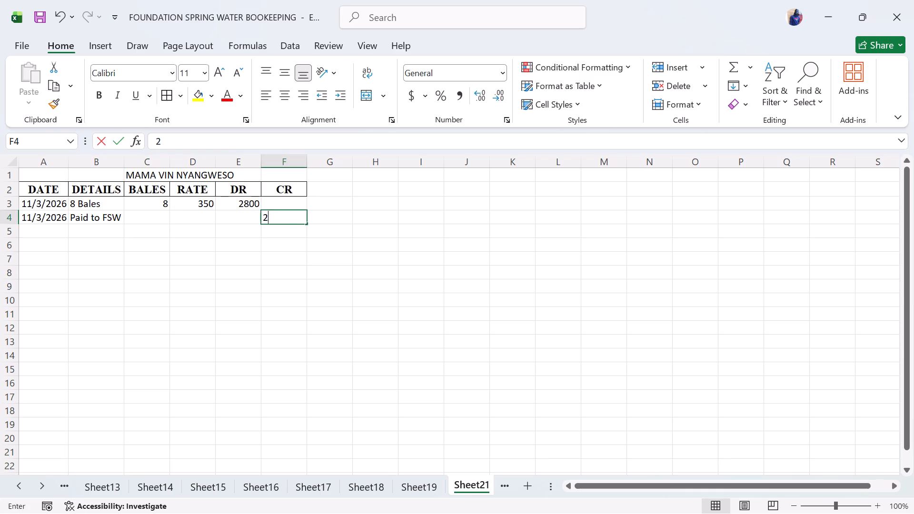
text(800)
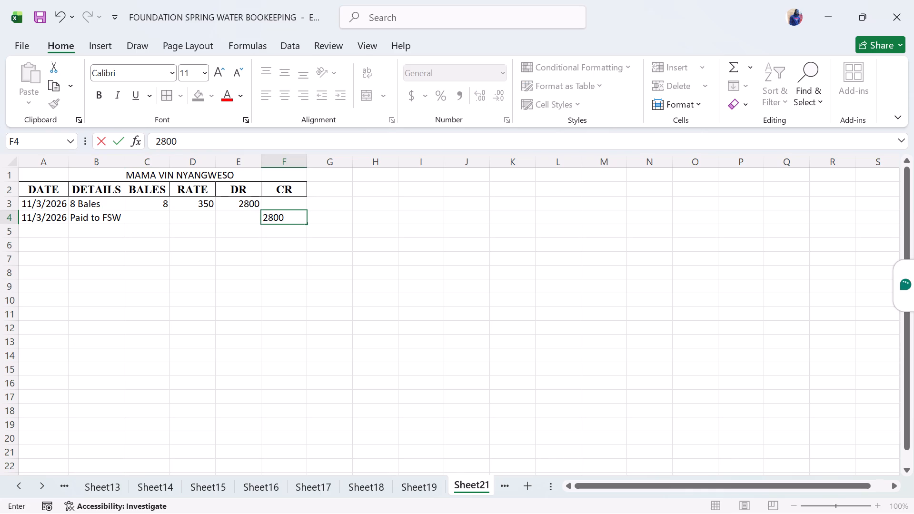
click(253, 232)
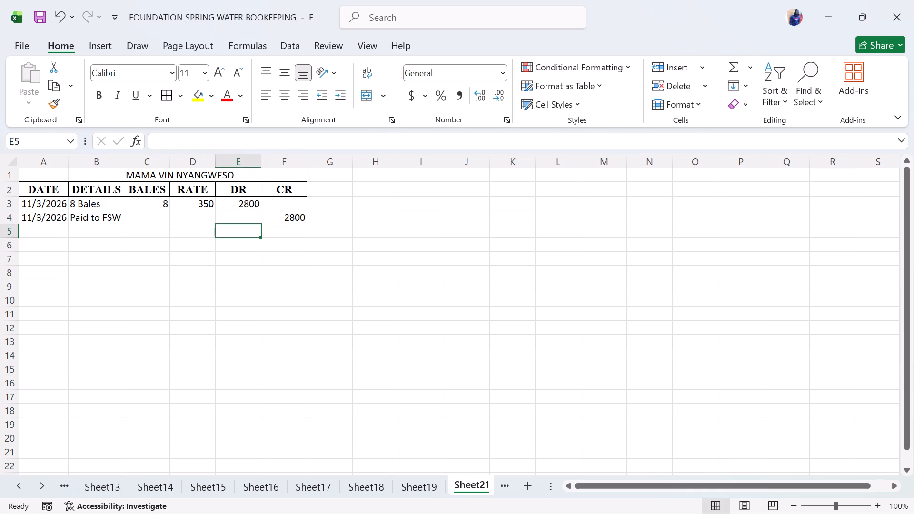
Add a right border along rows 2 to 9 of each of the DATE, DETAILS and BALES columns.
drag(51, 195, 52, 292)
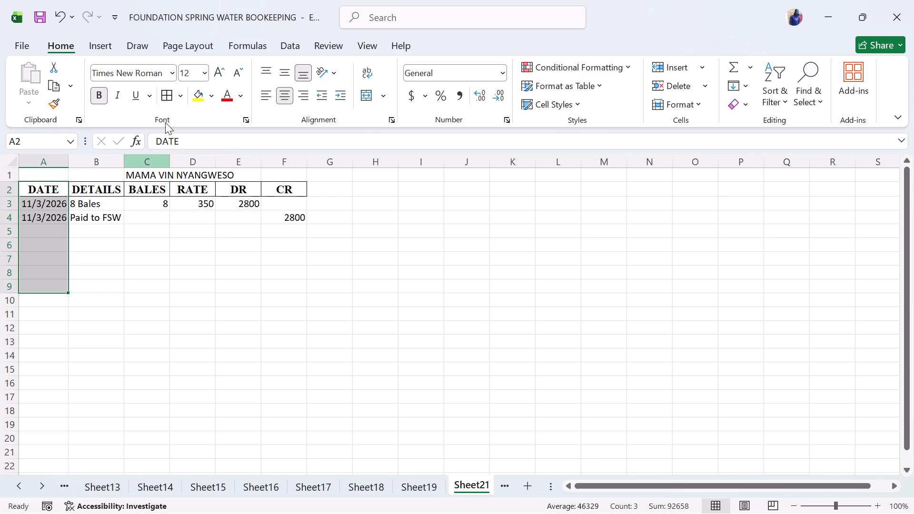
click(181, 99)
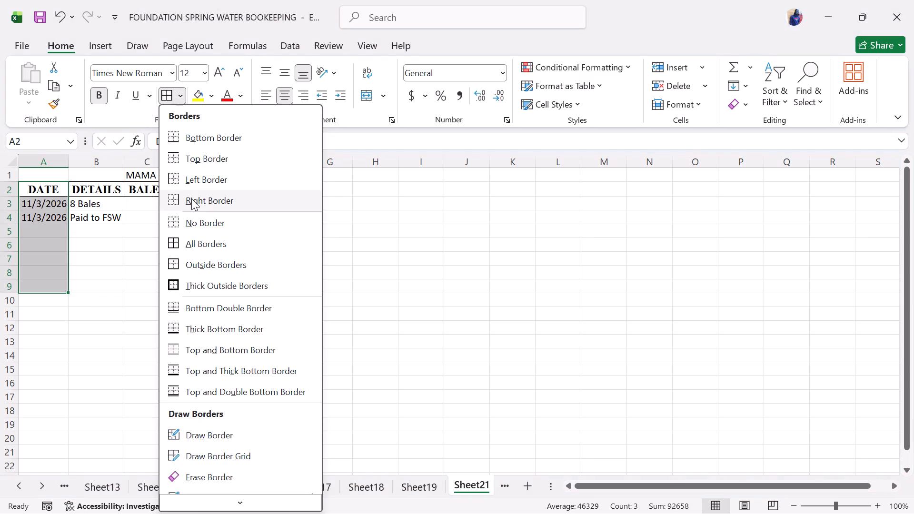
click(191, 198)
drag(107, 185, 101, 280)
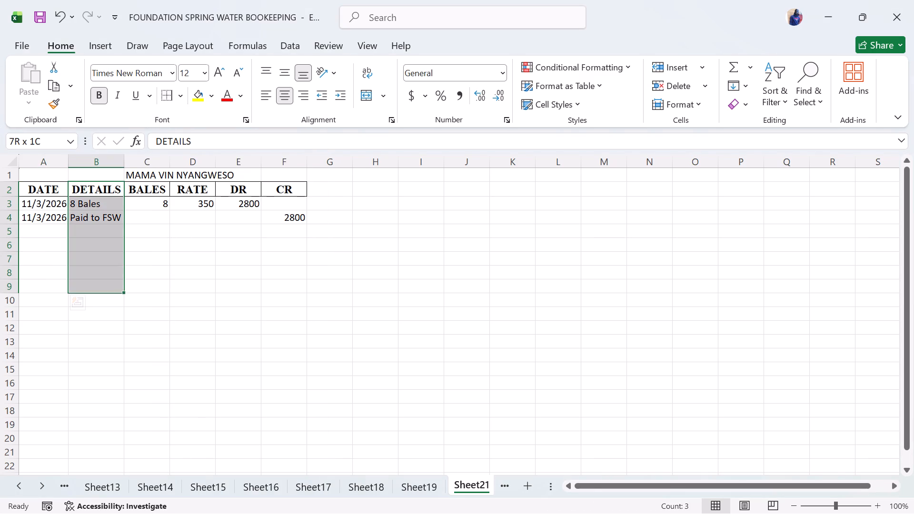
drag(101, 280, 101, 282)
click(165, 98)
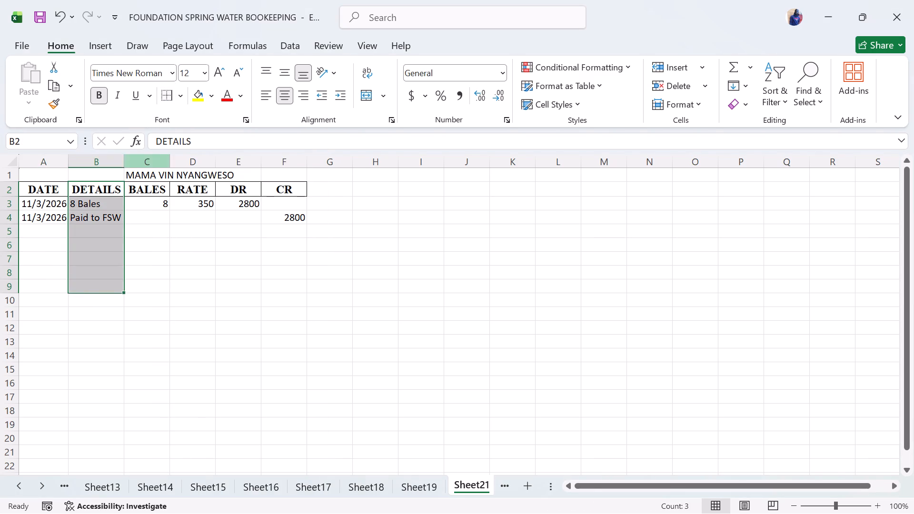
drag(152, 194, 145, 292)
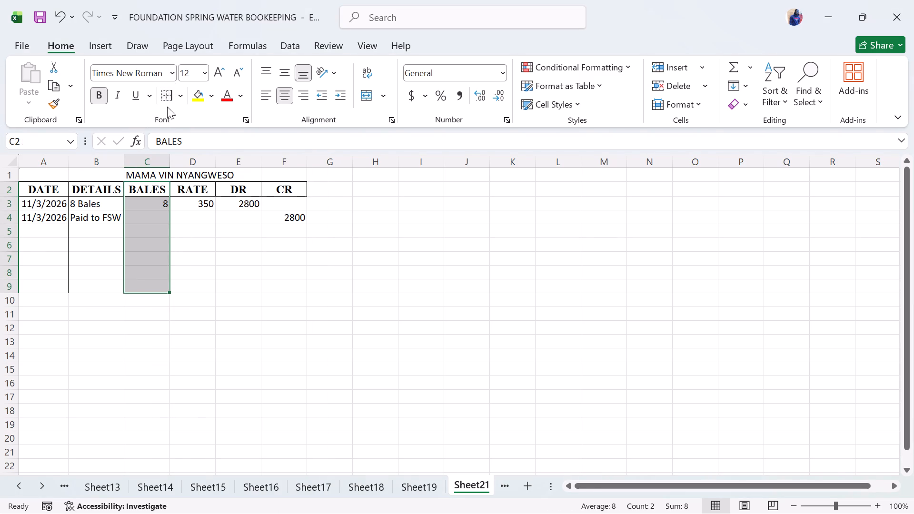
click(166, 101)
Apply the same right border along rows 2 to 9 of the RATE column and the DR column.
drag(196, 197, 190, 294)
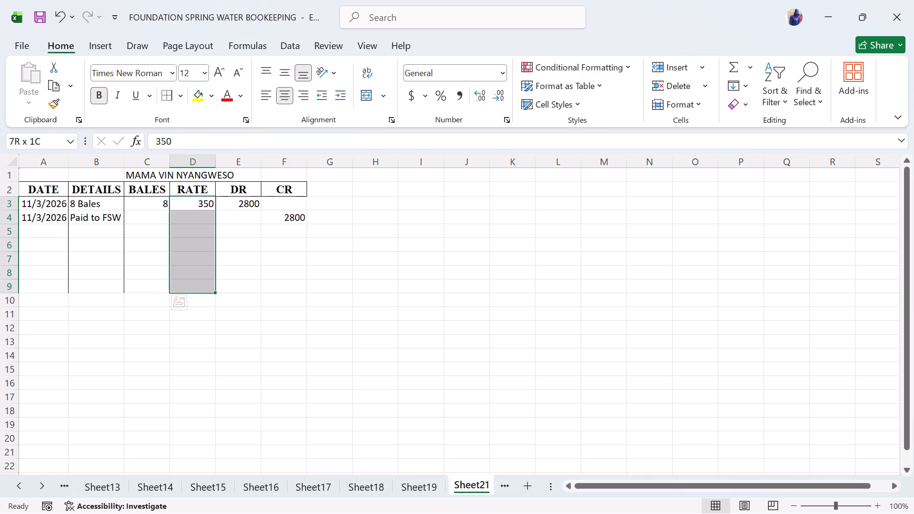
drag(190, 294, 190, 298)
click(188, 243)
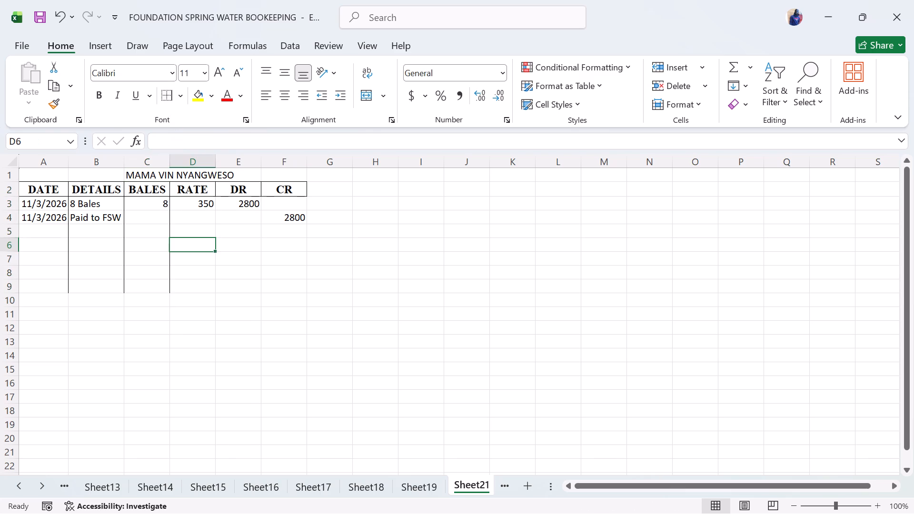
drag(195, 188, 188, 291)
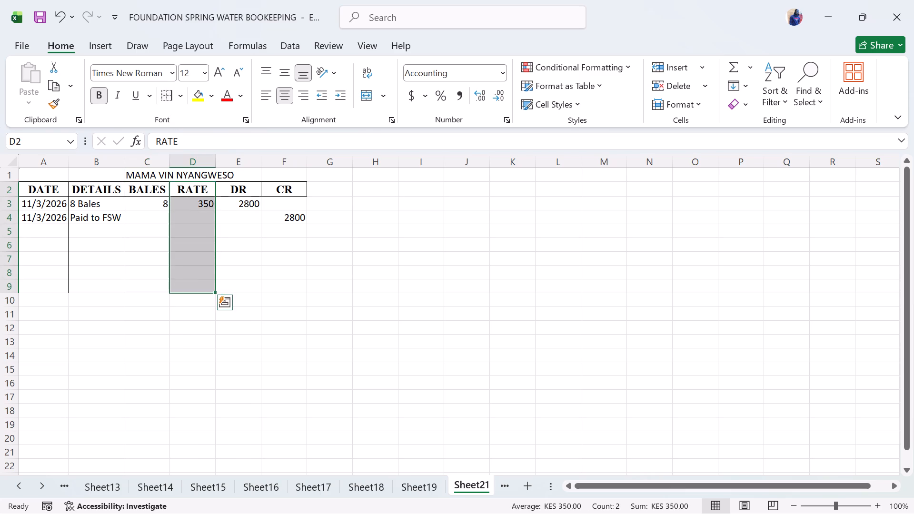
click(167, 95)
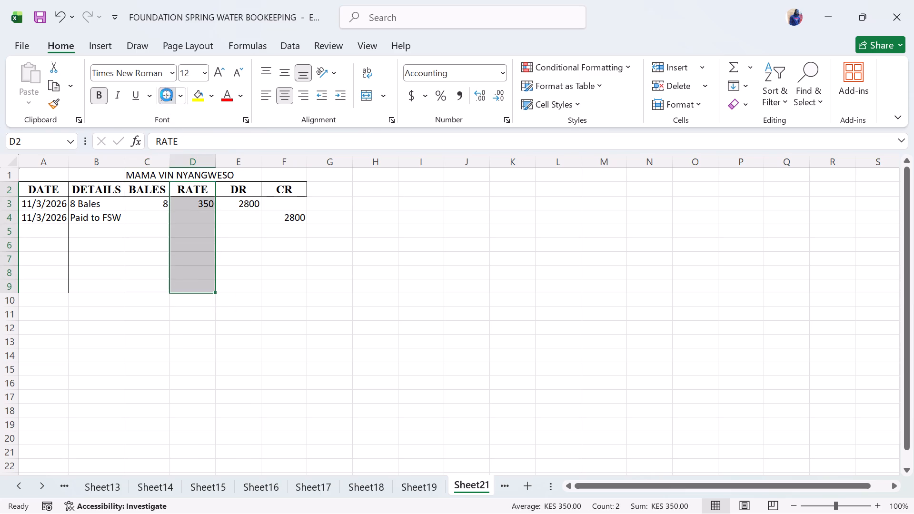
drag(234, 185, 244, 282)
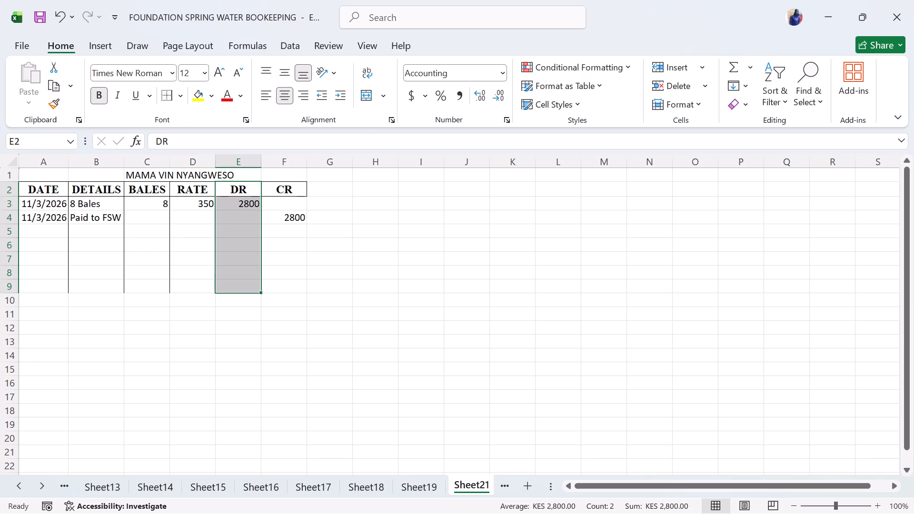
click(168, 97)
Add a right border along rows 2 to 9 of the CR column.
drag(296, 188, 296, 287)
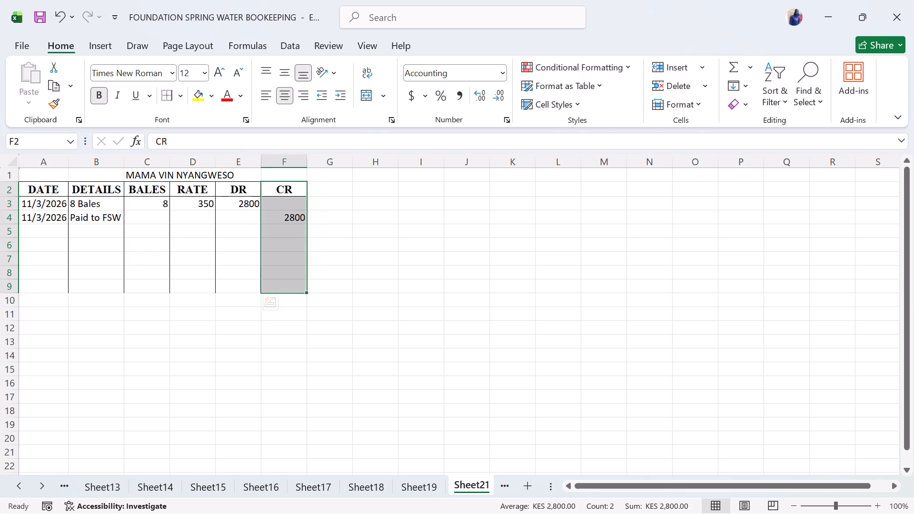
click(168, 96)
scroll(168, 96, up, 1)
Add a bottom border under row 9 from column A to column F to close the account table.
drag(35, 287, 281, 283)
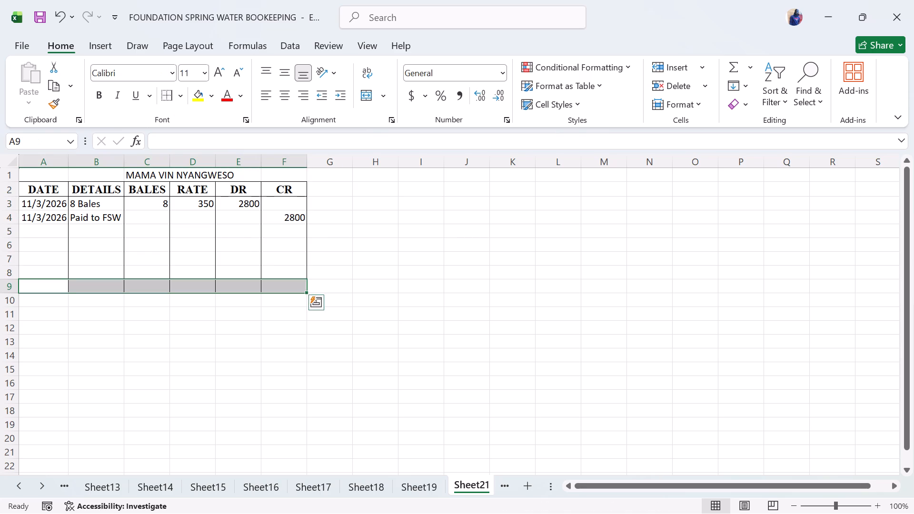
click(179, 97)
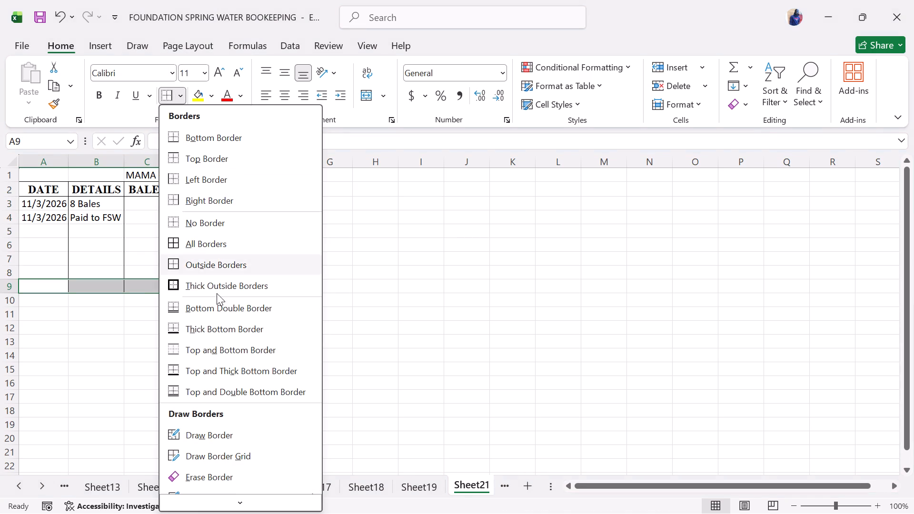
click(204, 135)
click(221, 272)
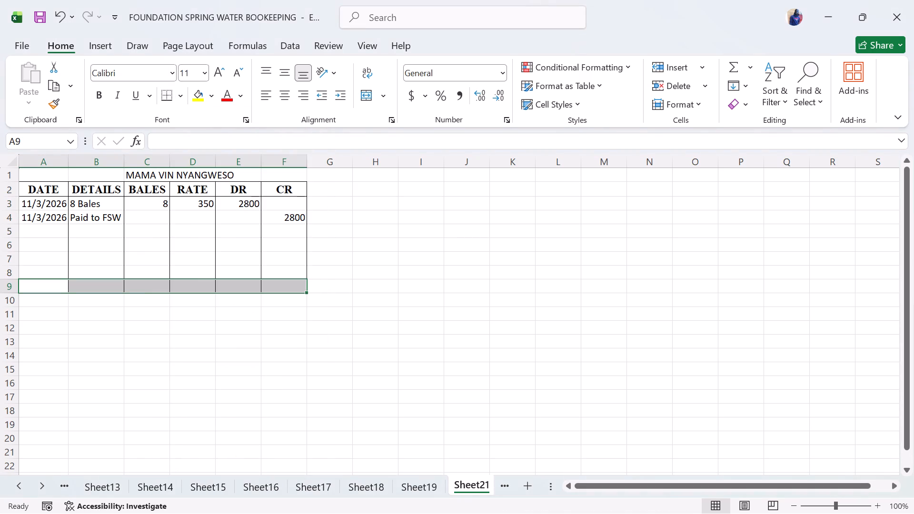
Apply the Accounting number format with the KES symbol to rows 2 to 9 of the RATE, DR and CR columns.
drag(186, 189, 264, 212)
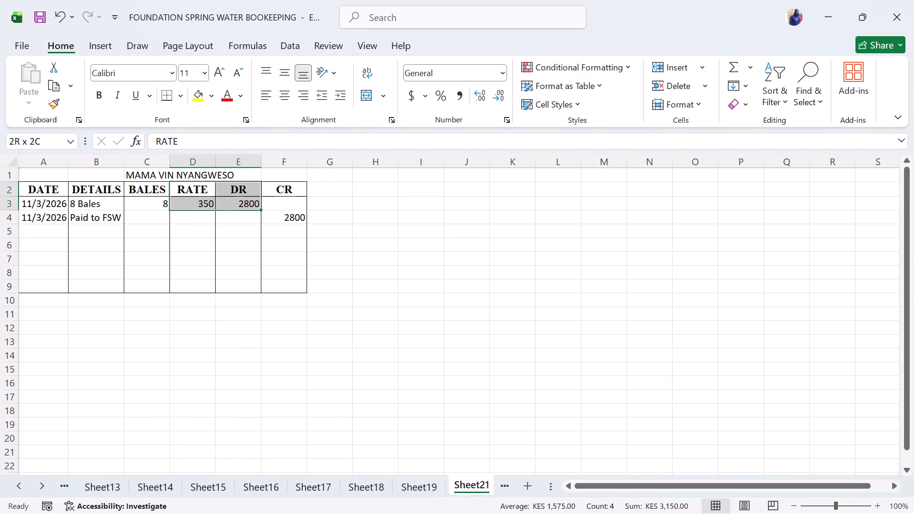
drag(264, 212, 275, 289)
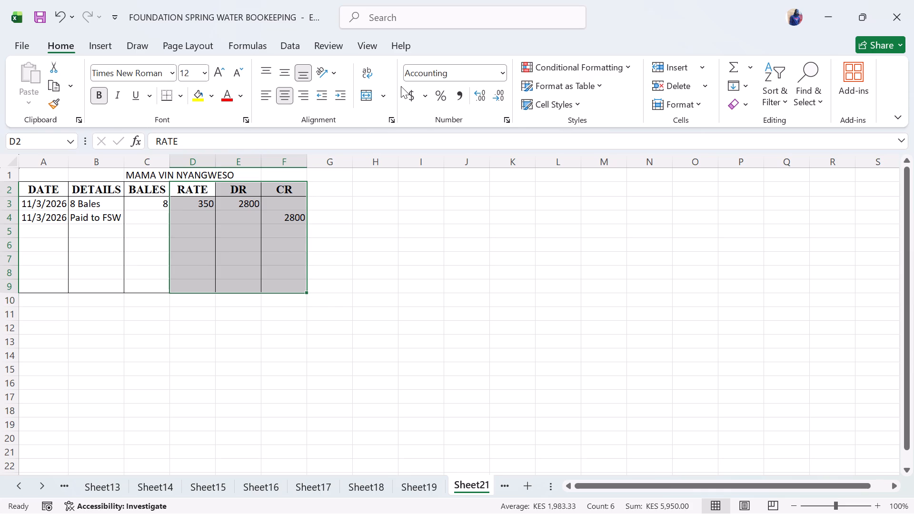
click(424, 94)
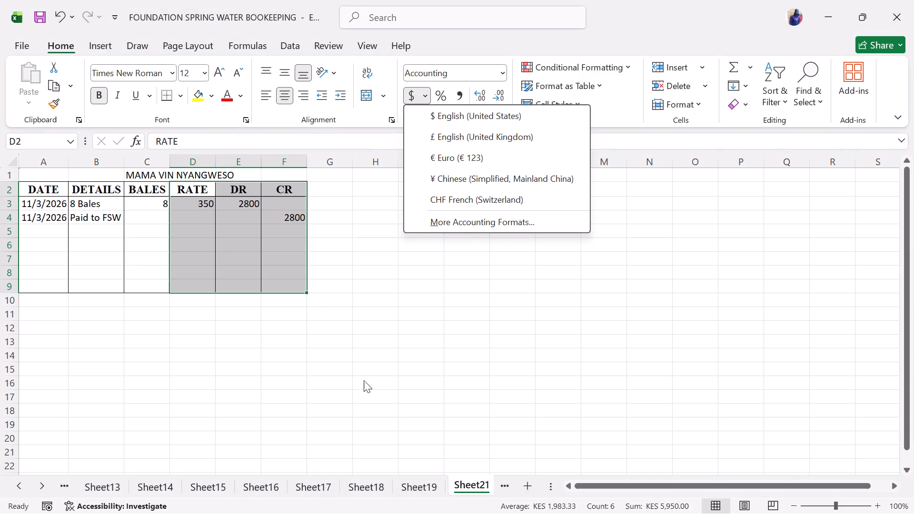
click(460, 223)
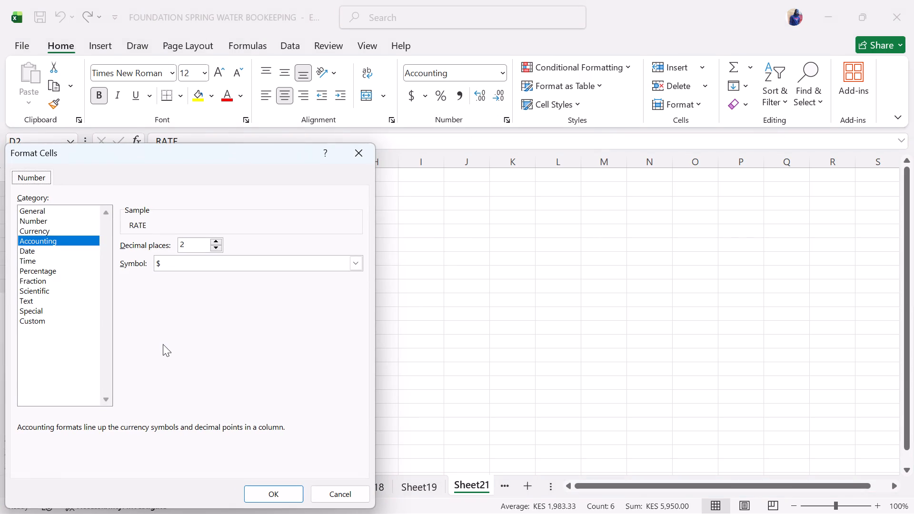
click(354, 263)
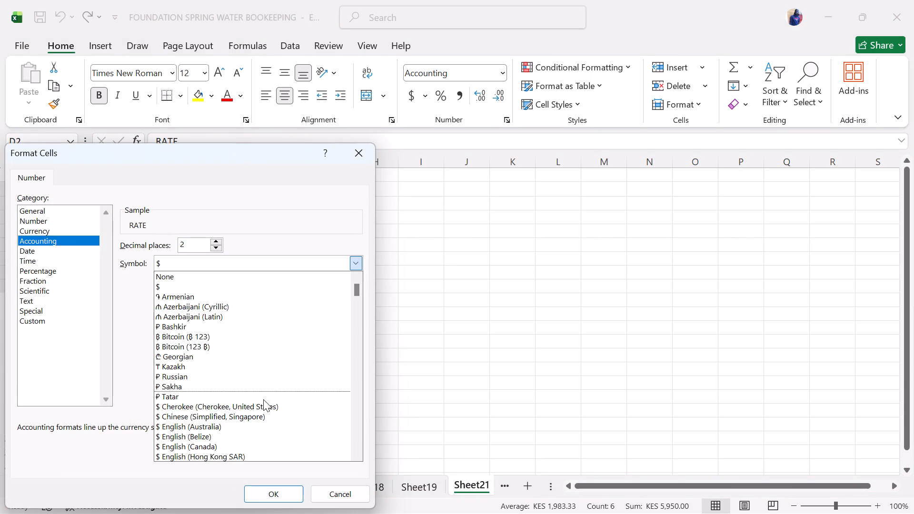
drag(355, 290, 359, 351)
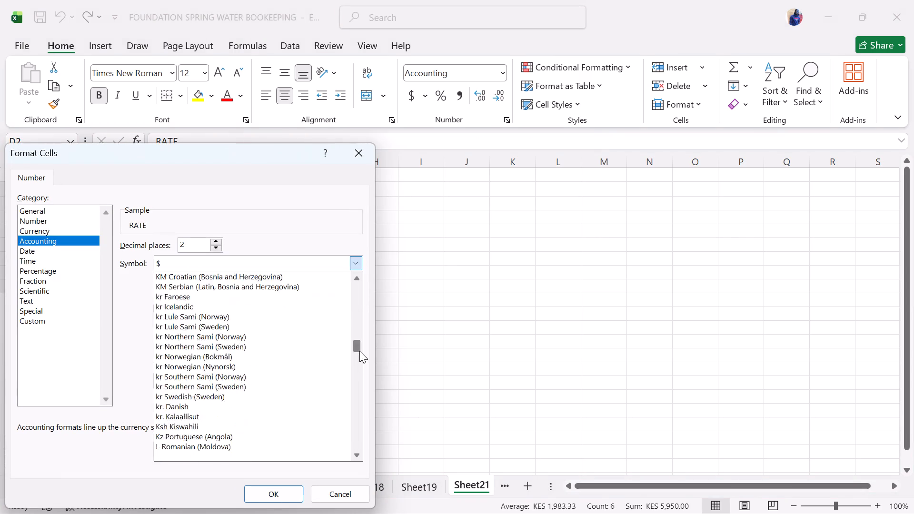
drag(359, 351, 365, 407)
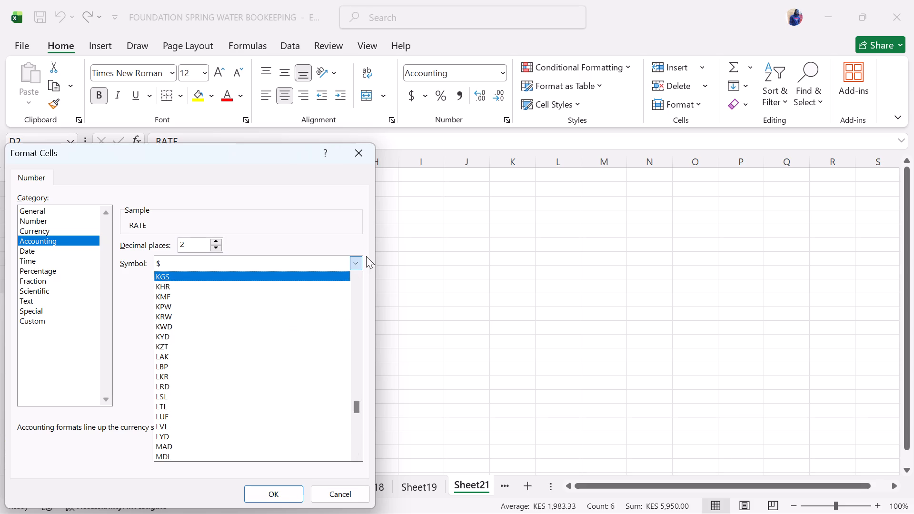
double_click(355, 280)
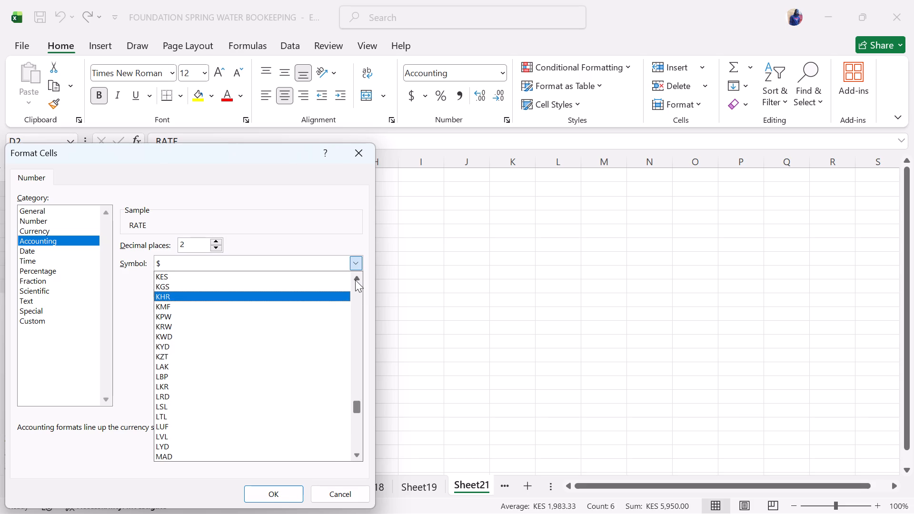
click(188, 283)
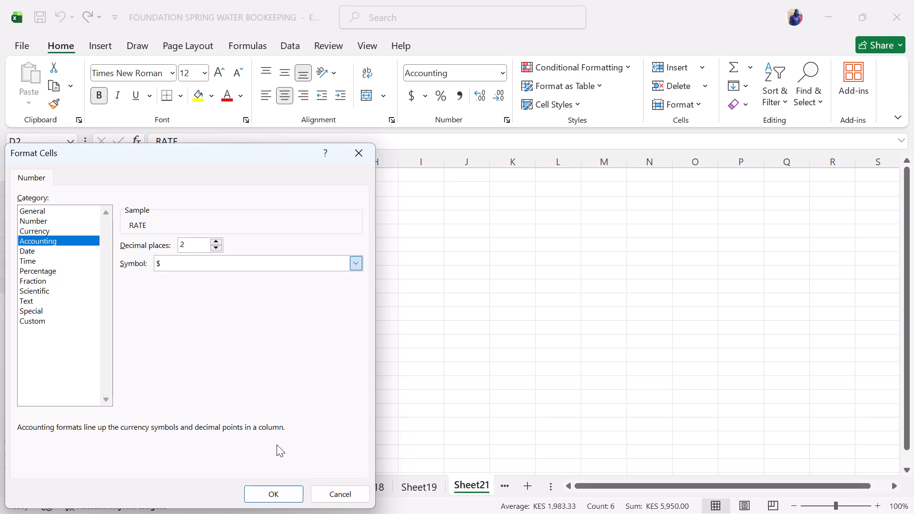
click(276, 494)
click(260, 357)
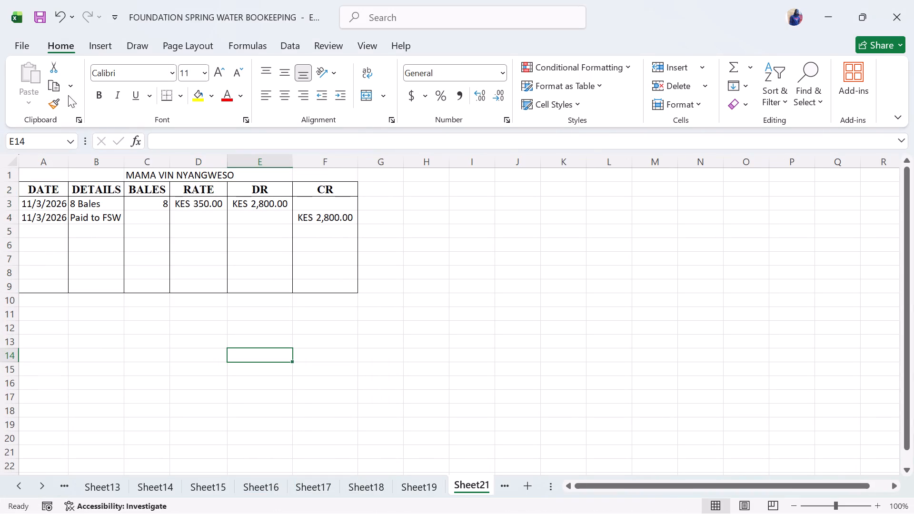
Centre the contents of the whole BALES column horizontally.
click(155, 146)
click(156, 160)
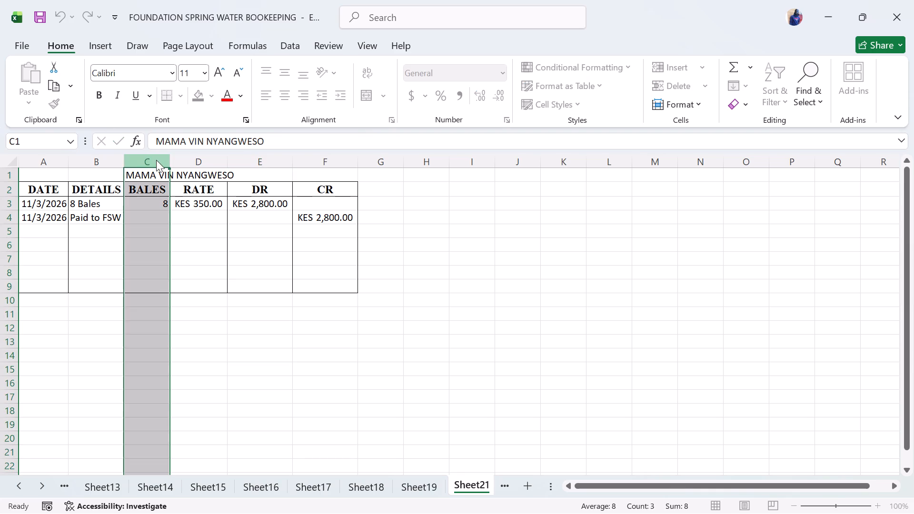
click(288, 100)
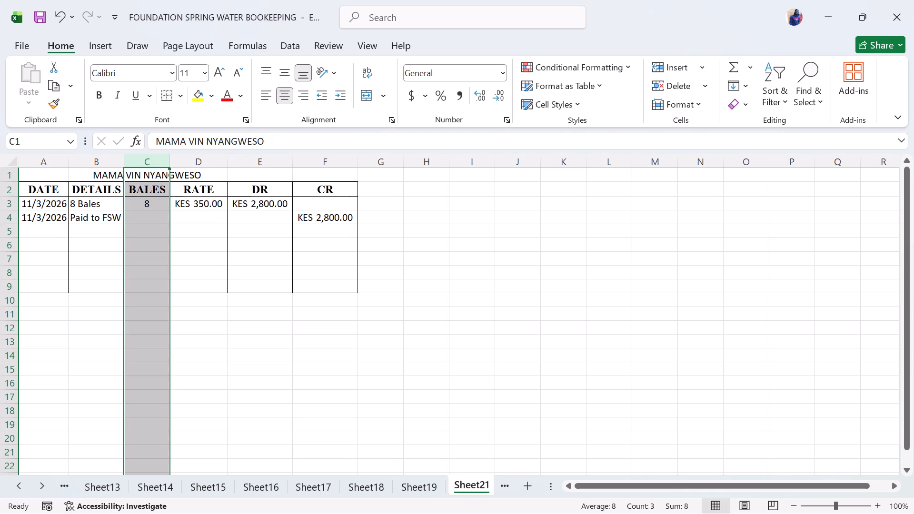
click(169, 169)
Make the debtor's name heading in row 1 bold across B1 to D1.
drag(87, 176, 200, 174)
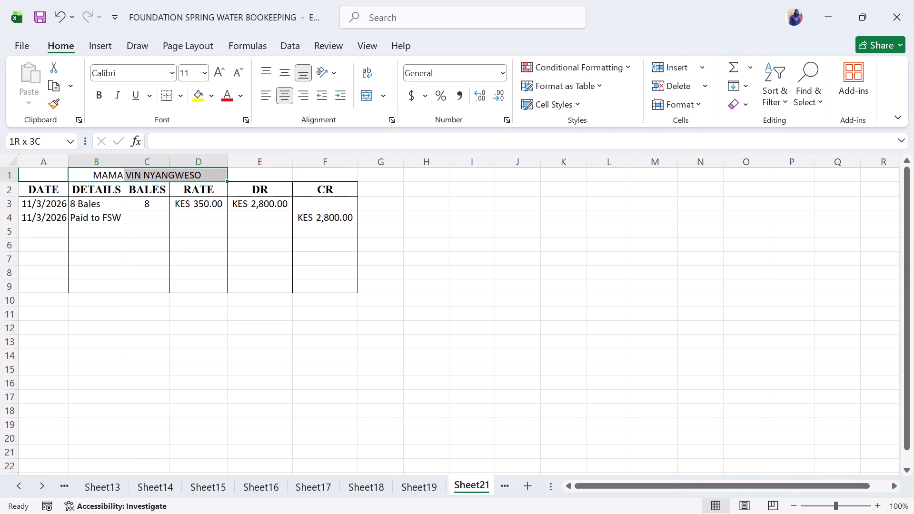
drag(200, 174, 200, 174)
key(ctrl+b)
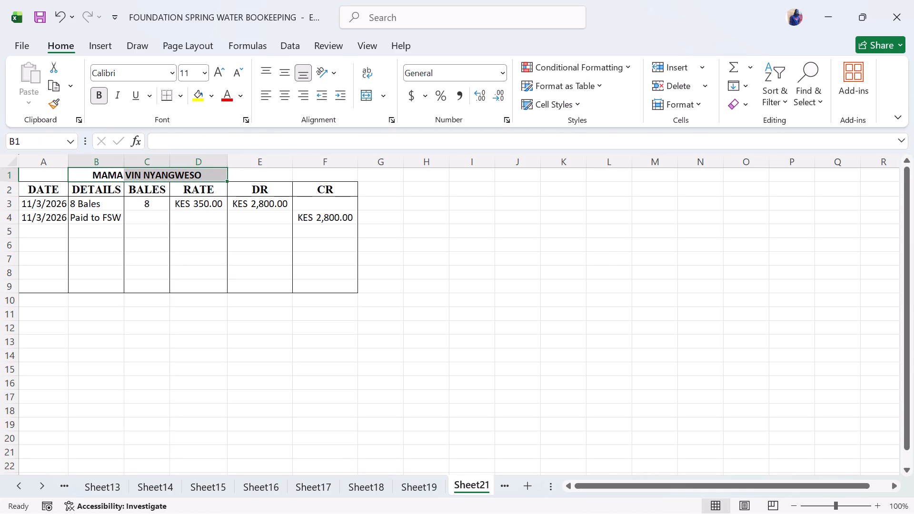
Set the font of the filled range A1 to F4 to Times New Roman, size 12.
key(ctrl+a)
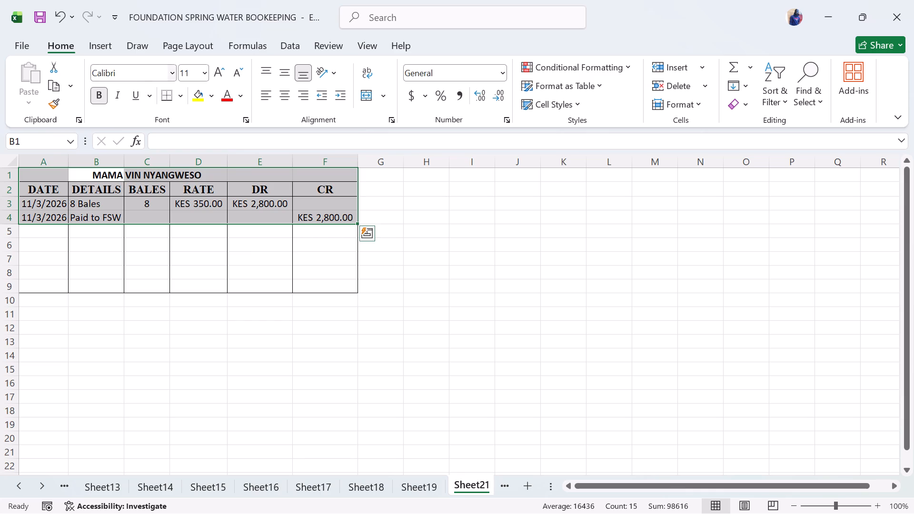
click(141, 77)
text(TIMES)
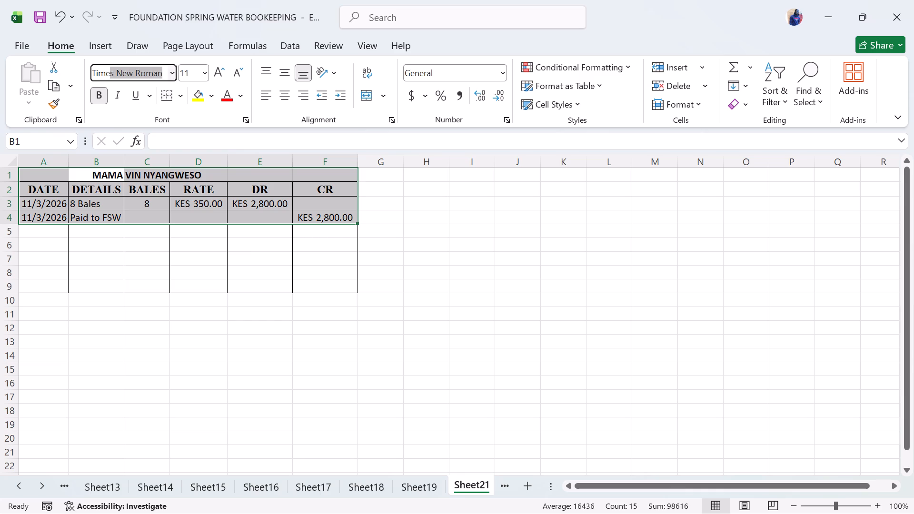
click(195, 73)
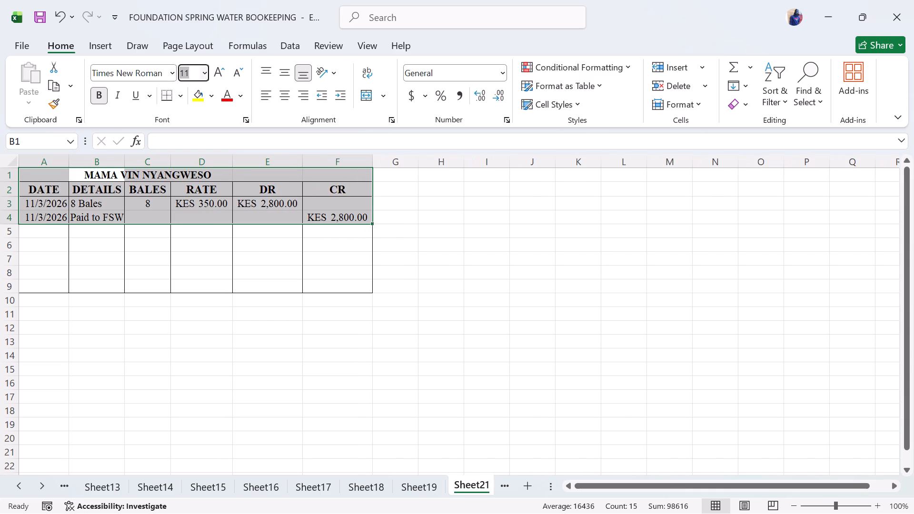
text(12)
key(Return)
click(278, 208)
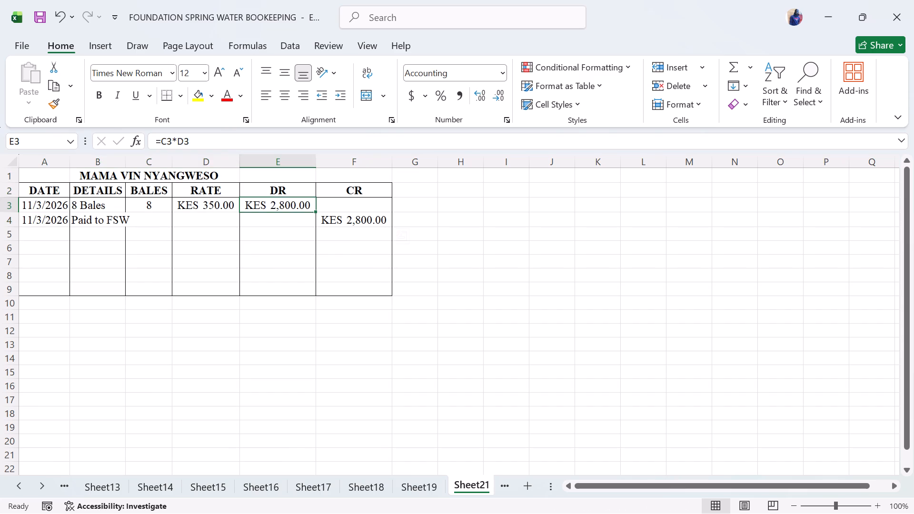
Total the CR column in F9 with a SUM formula over F3 and F4:F8.
click(341, 287)
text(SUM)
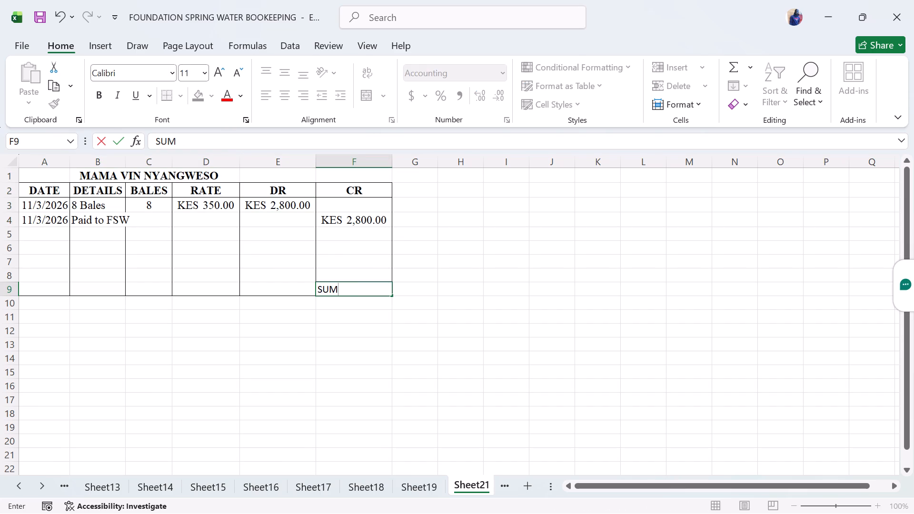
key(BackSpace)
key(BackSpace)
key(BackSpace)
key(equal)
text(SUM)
double_click(367, 301)
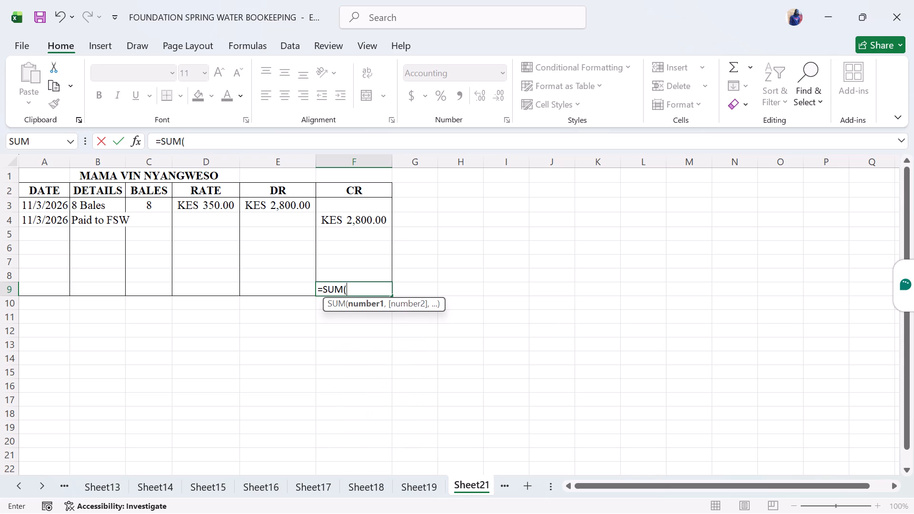
click(357, 201)
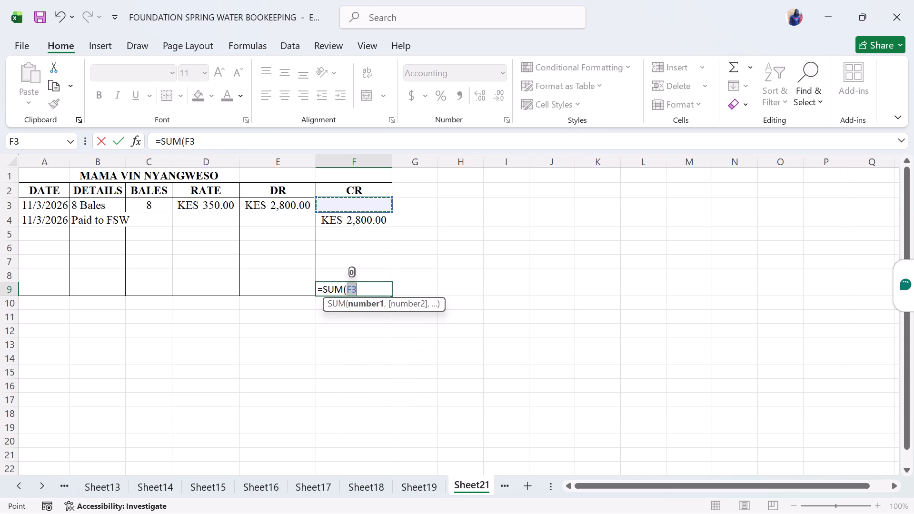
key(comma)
drag(358, 221, 363, 265)
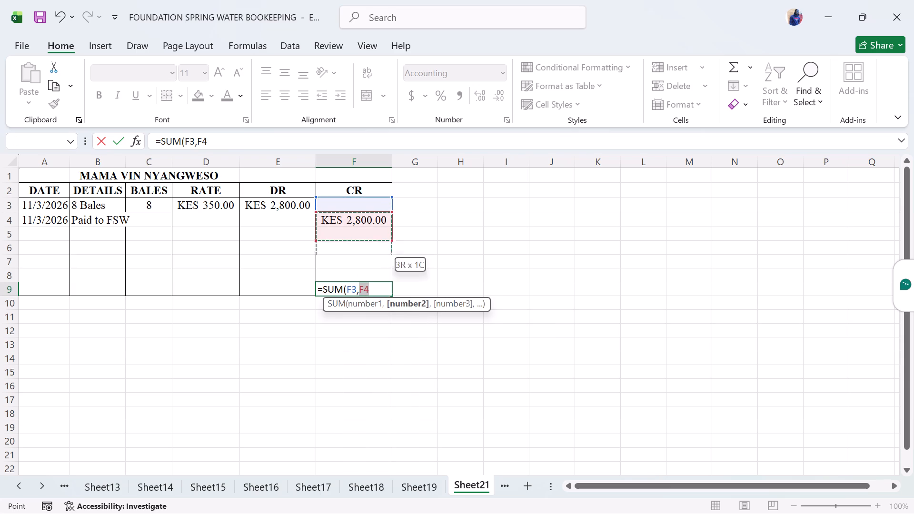
drag(363, 265, 364, 272)
key(Return)
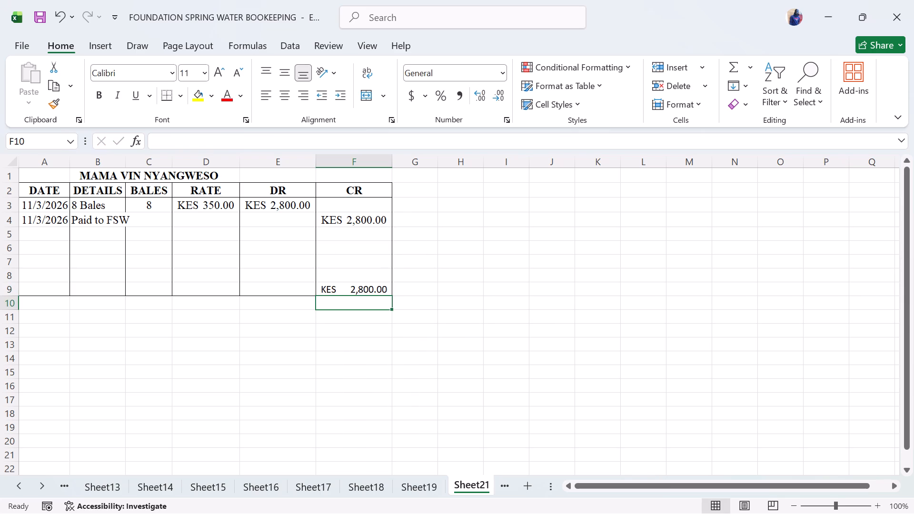
Total the DR column in E9 with a SUM formula over E3 and E4:E8.
click(288, 291)
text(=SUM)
double_click(284, 301)
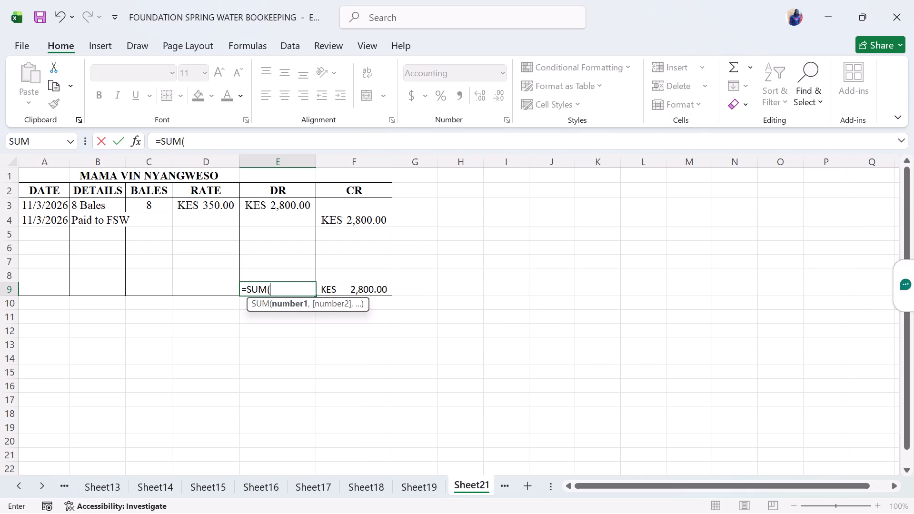
click(280, 206)
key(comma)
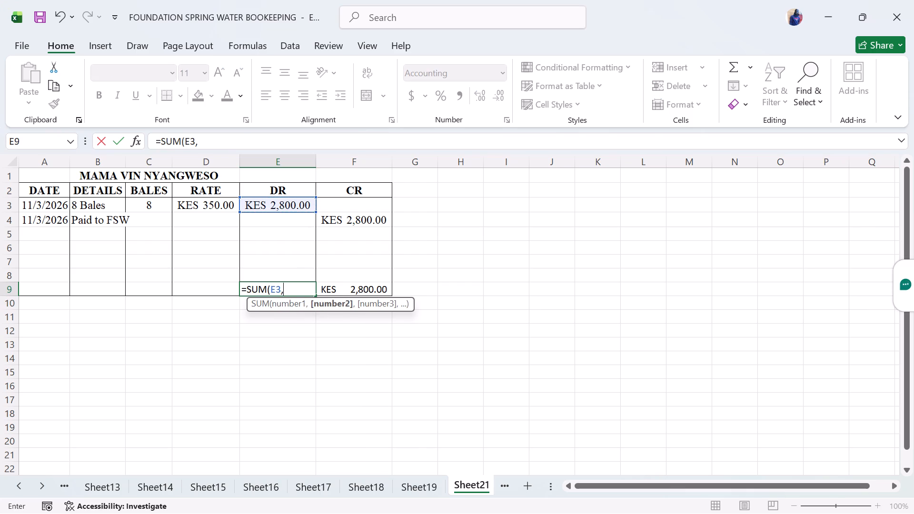
drag(279, 220, 285, 269)
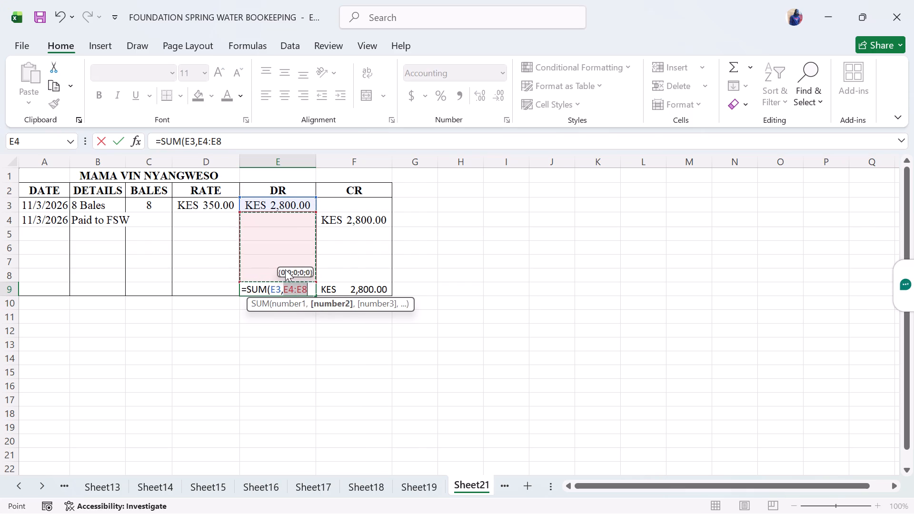
key(Return)
click(334, 284)
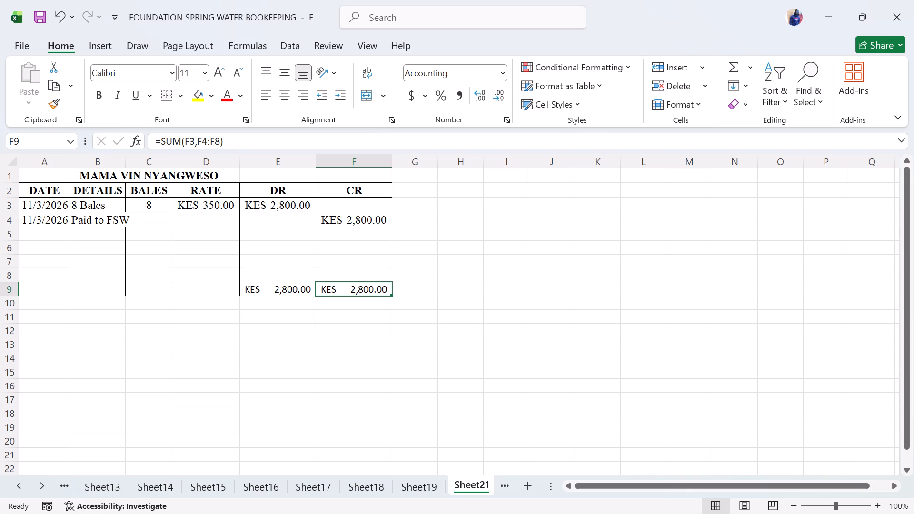
Label cell E10 "Bal" and calculate the account balance in F10 as E9 minus F9.
click(300, 306)
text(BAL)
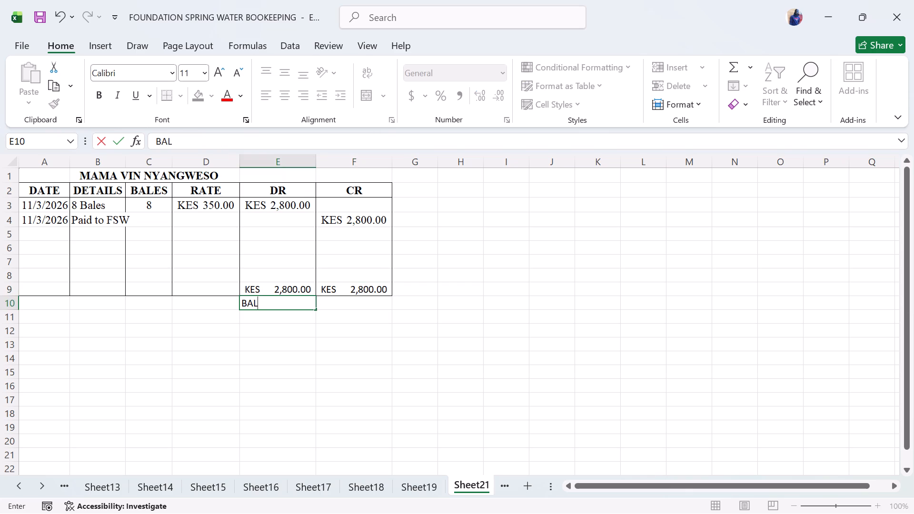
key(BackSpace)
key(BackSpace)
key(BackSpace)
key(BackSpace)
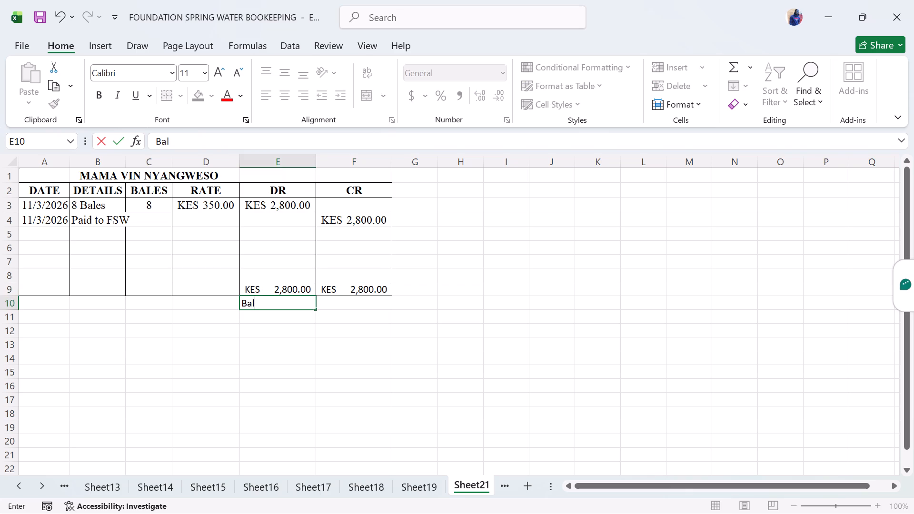
click(337, 309)
key(equal)
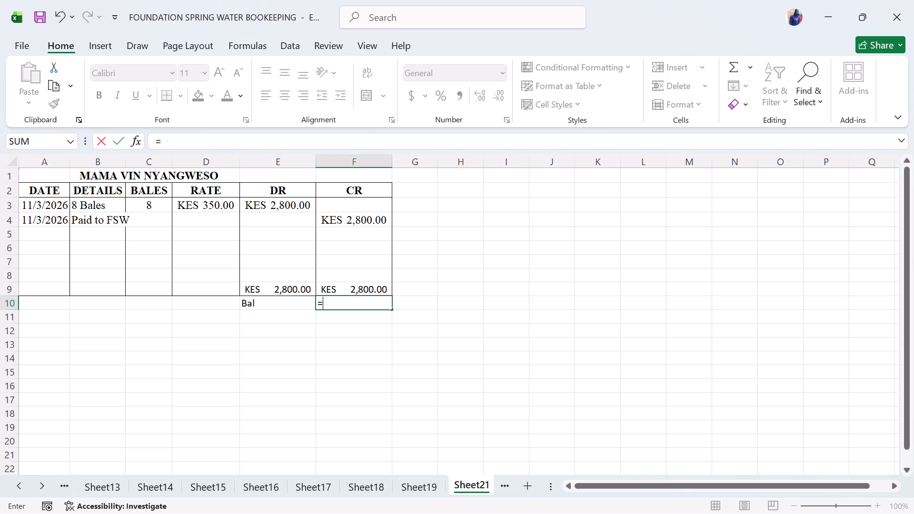
click(257, 289)
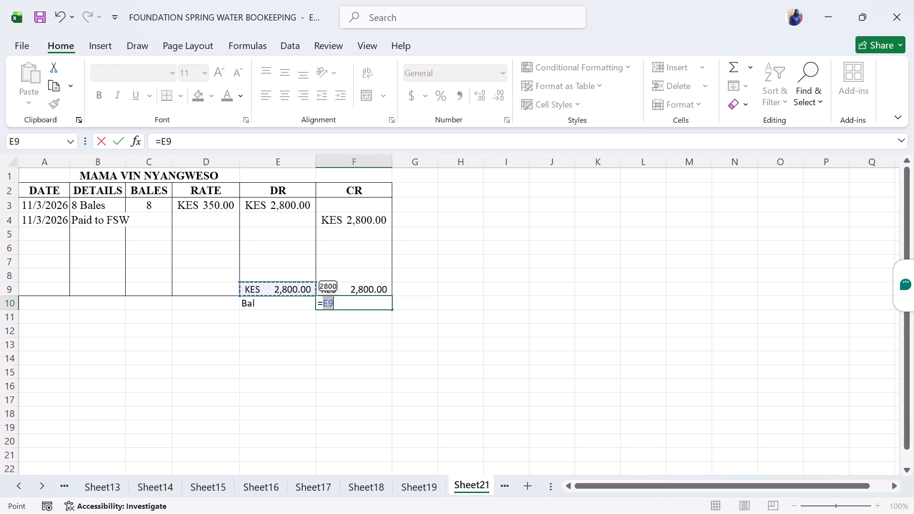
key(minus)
click(340, 289)
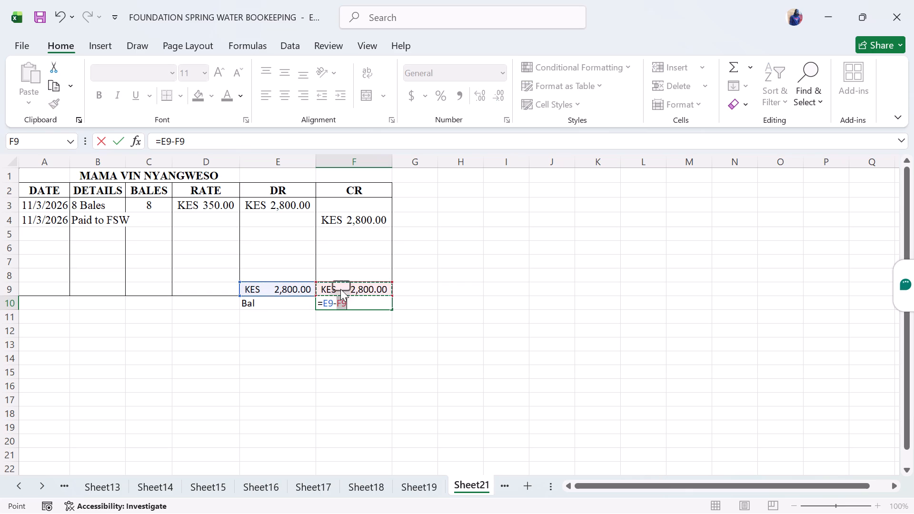
key(Return)
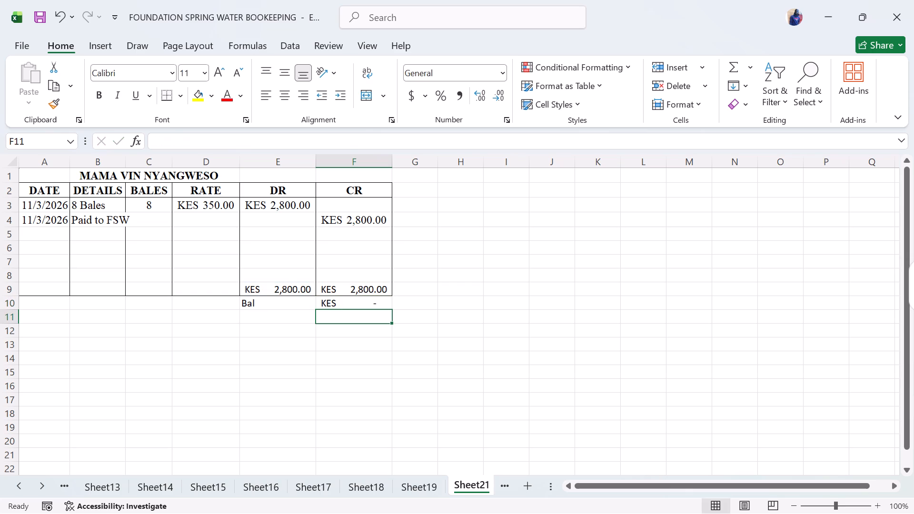
Apply all borders to the balance row cells E10 and F10.
drag(255, 305, 355, 298)
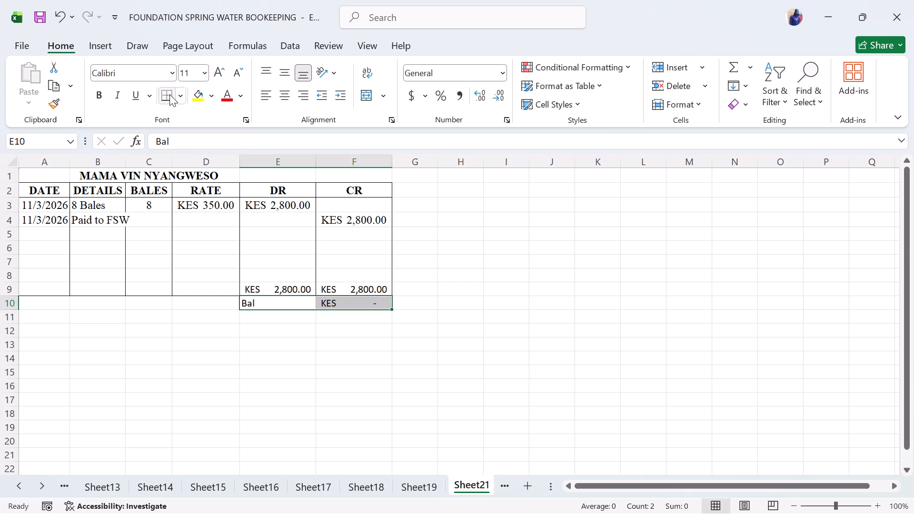
click(177, 99)
click(200, 241)
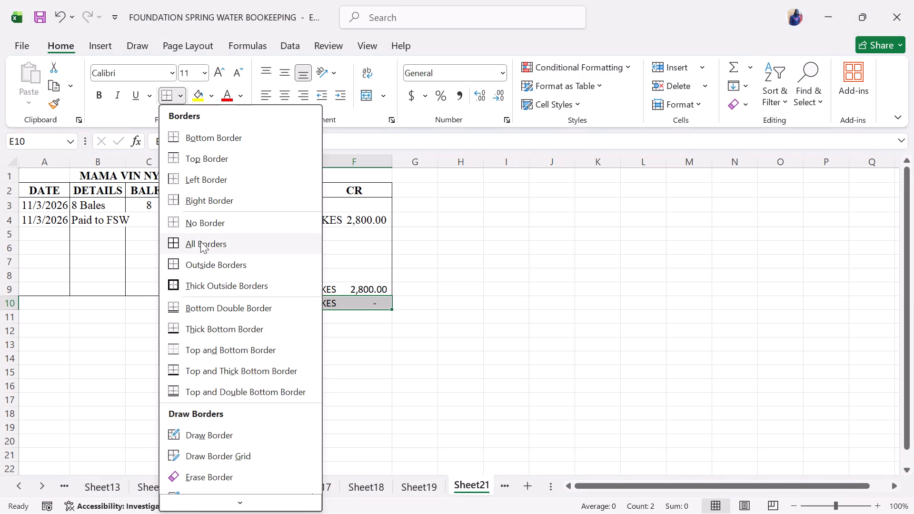
click(457, 292)
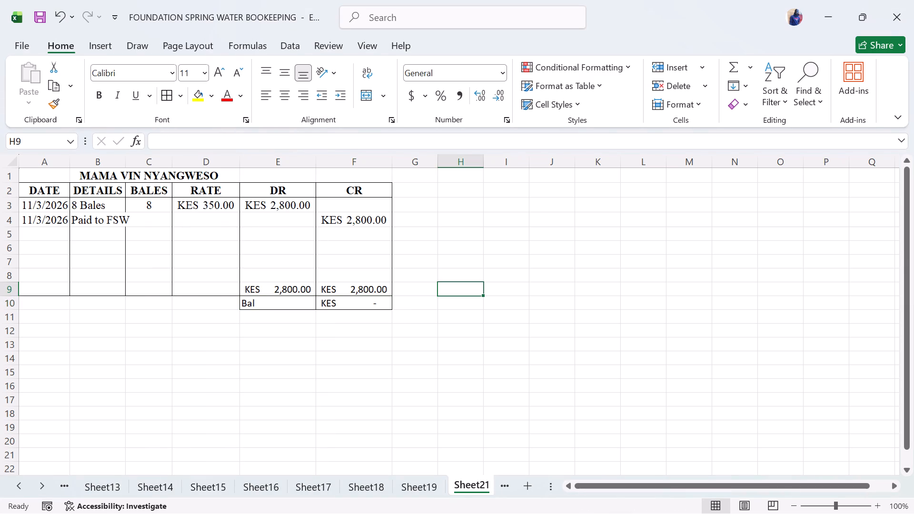
Go back to the debtors' summary list on Sheet1.
triple_click(22, 481)
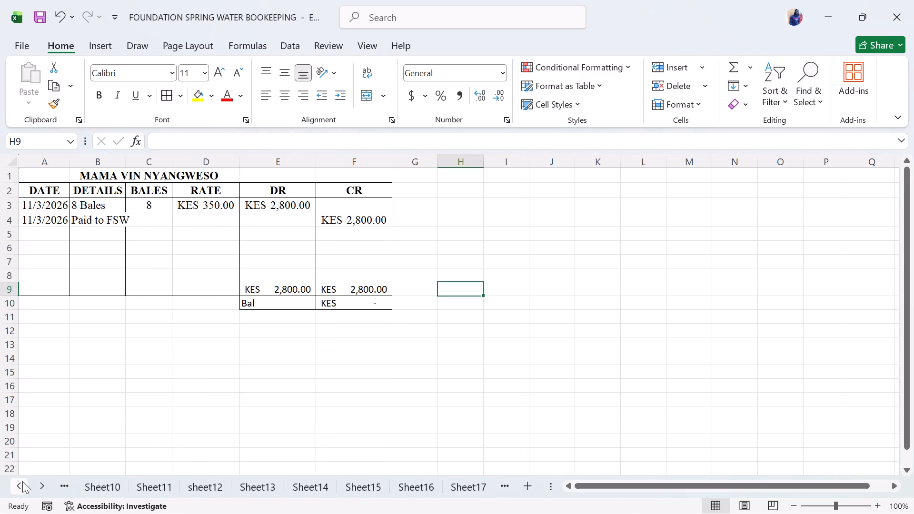
triple_click(22, 481)
triple_click(22, 481)
triple_click(22, 481)
triple_click(22, 481)
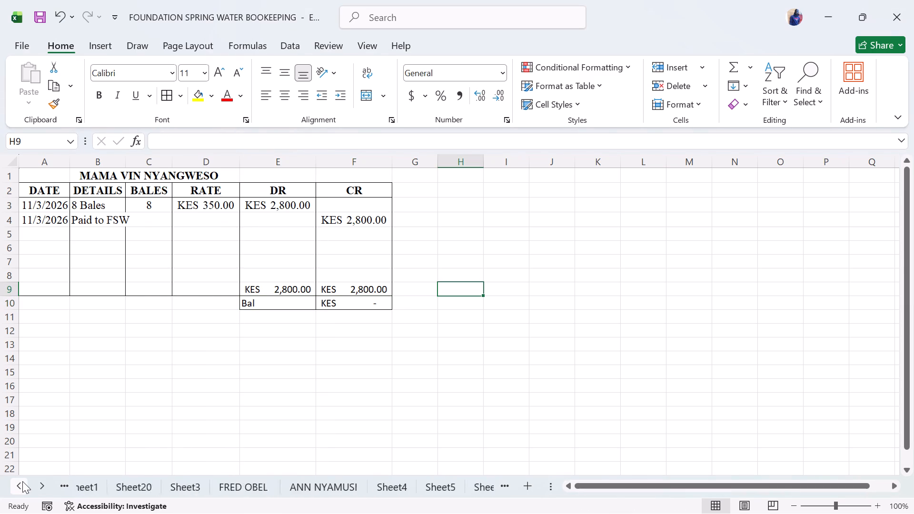
double_click(22, 481)
drag(22, 481, 97, 488)
click(97, 488)
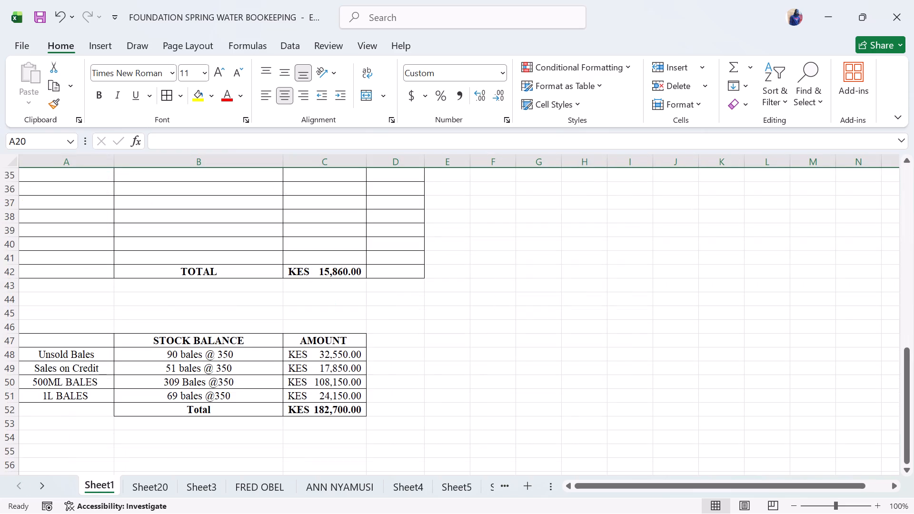
Enter the date 3 Nov in A20, the first empty row of the debtors' list.
scroll(232, 337, up, 3)
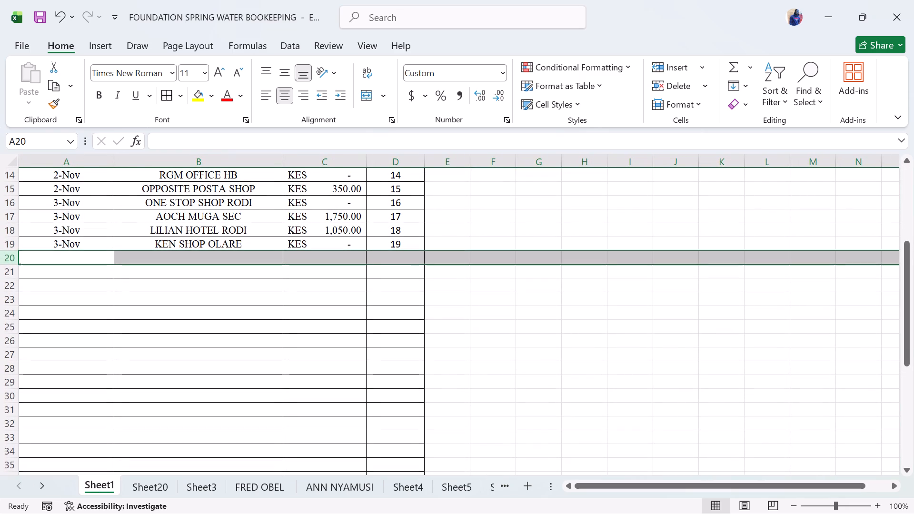
click(87, 260)
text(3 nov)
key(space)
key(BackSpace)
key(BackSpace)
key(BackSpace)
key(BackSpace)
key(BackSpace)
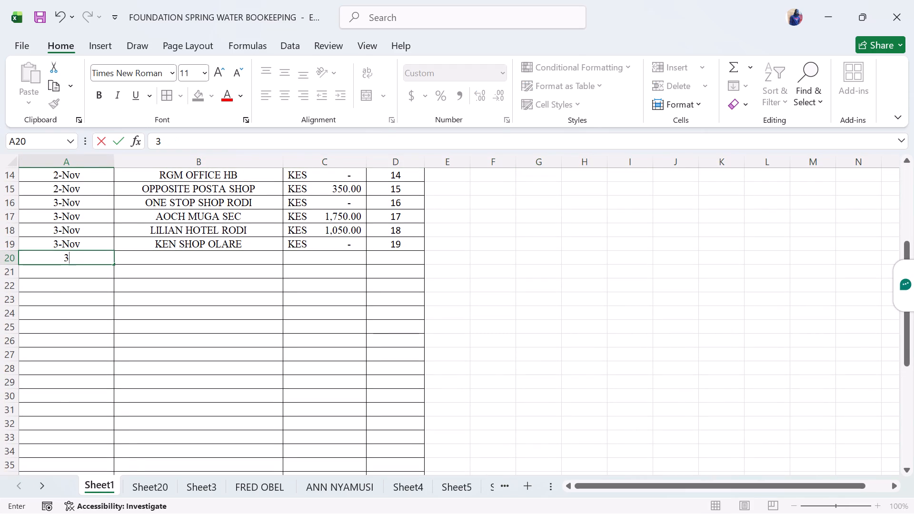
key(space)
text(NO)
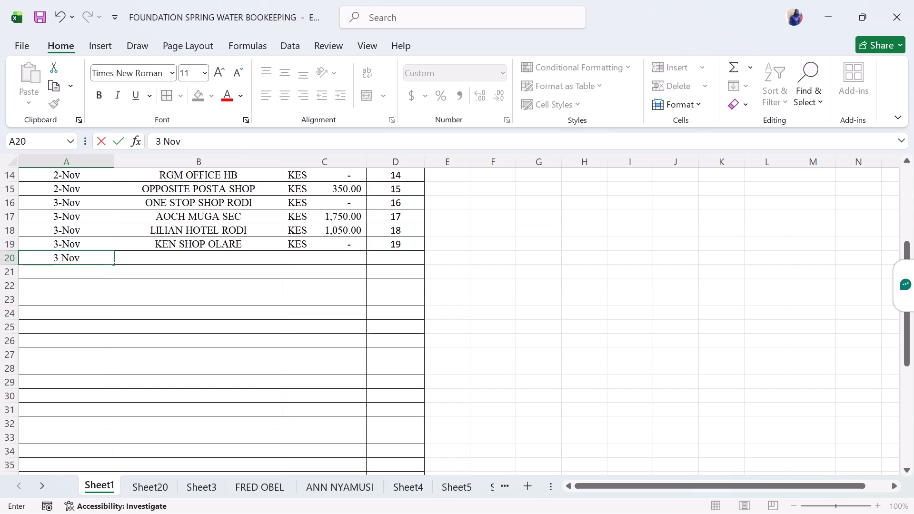
Enter the new debtor's name in capitals as the customer in B20.
click(163, 255)
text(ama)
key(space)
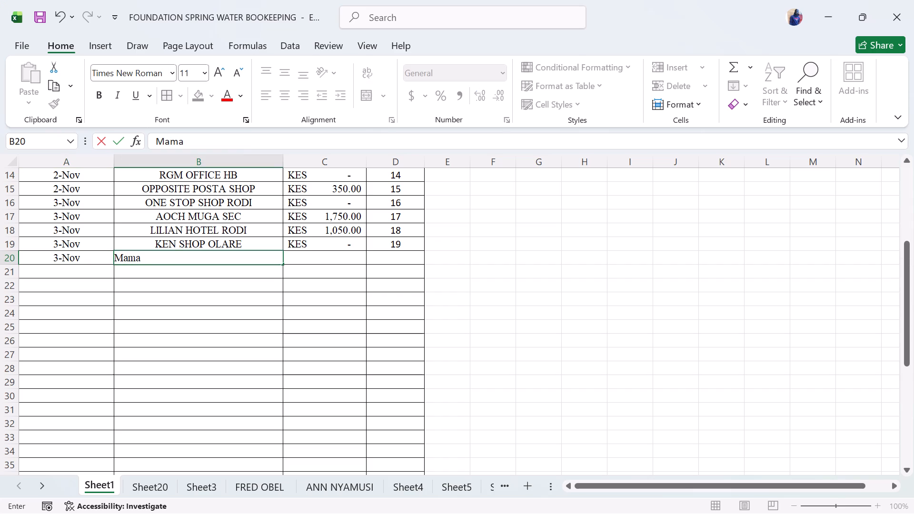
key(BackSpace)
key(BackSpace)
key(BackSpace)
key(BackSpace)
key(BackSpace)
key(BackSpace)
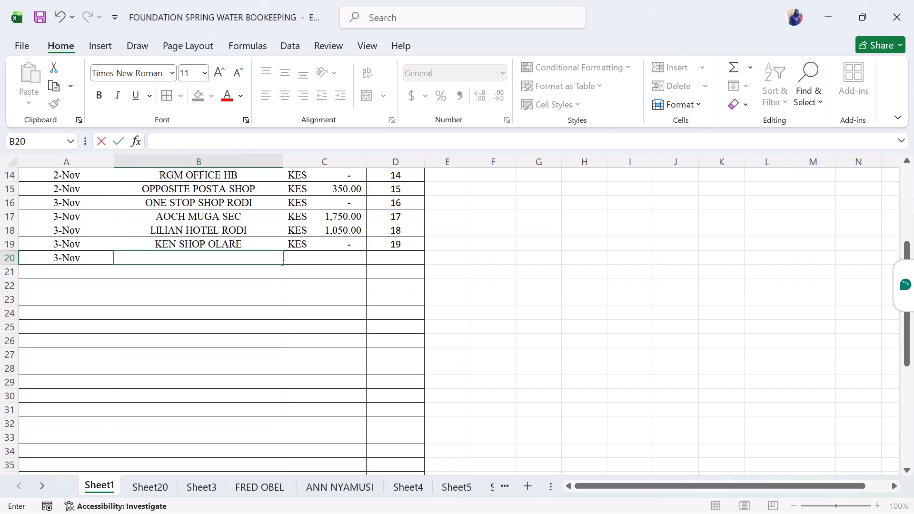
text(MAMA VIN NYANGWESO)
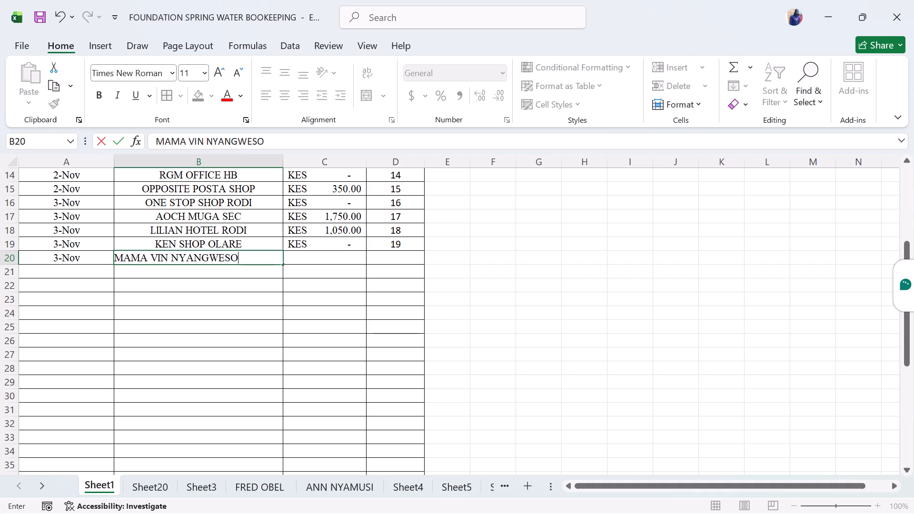
Begin the balance entry in C20 for the new debtor's row.
click(319, 257)
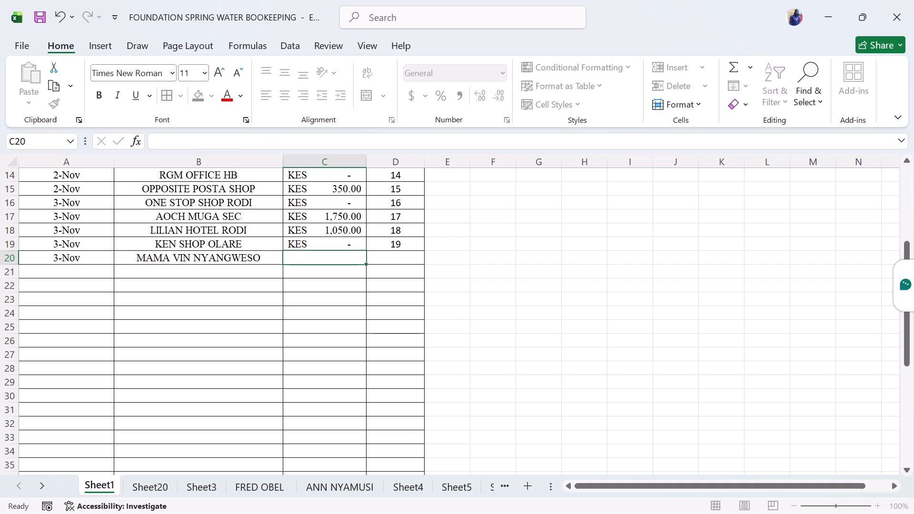
scroll(402, 237, up, 3)
scroll(402, 237, down, 1)
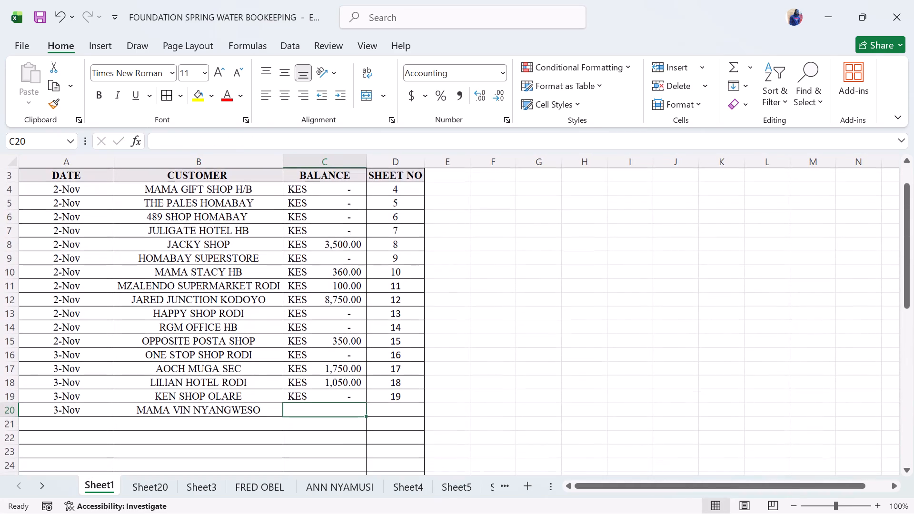
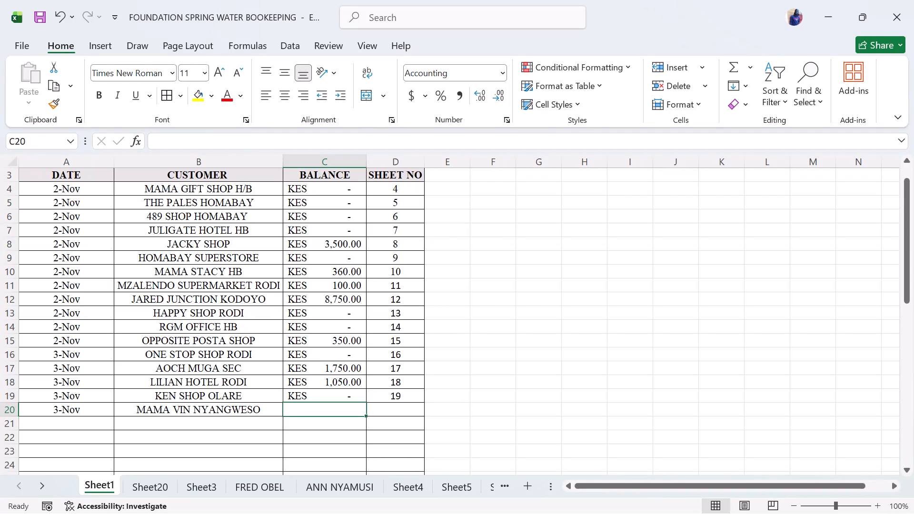
Enter 20 as the new debtor's sheet number in D20 of the debtors' list.
click(387, 404)
text(20)
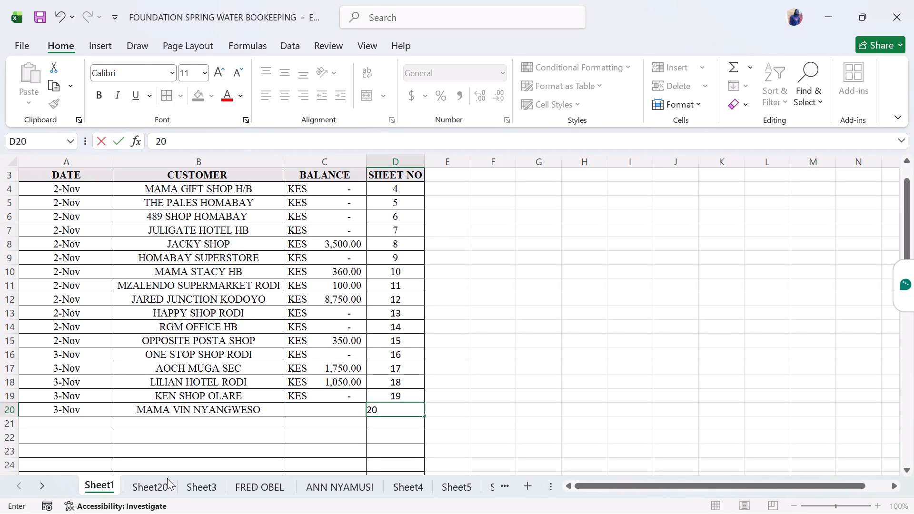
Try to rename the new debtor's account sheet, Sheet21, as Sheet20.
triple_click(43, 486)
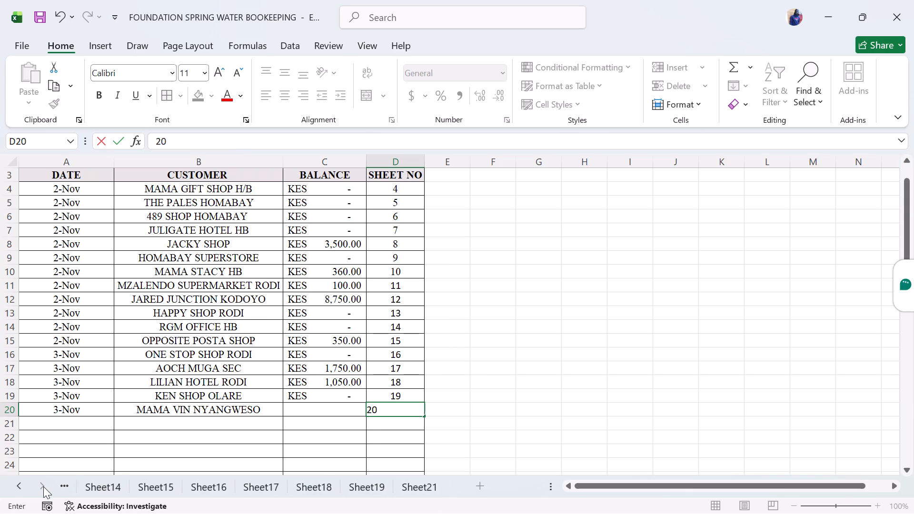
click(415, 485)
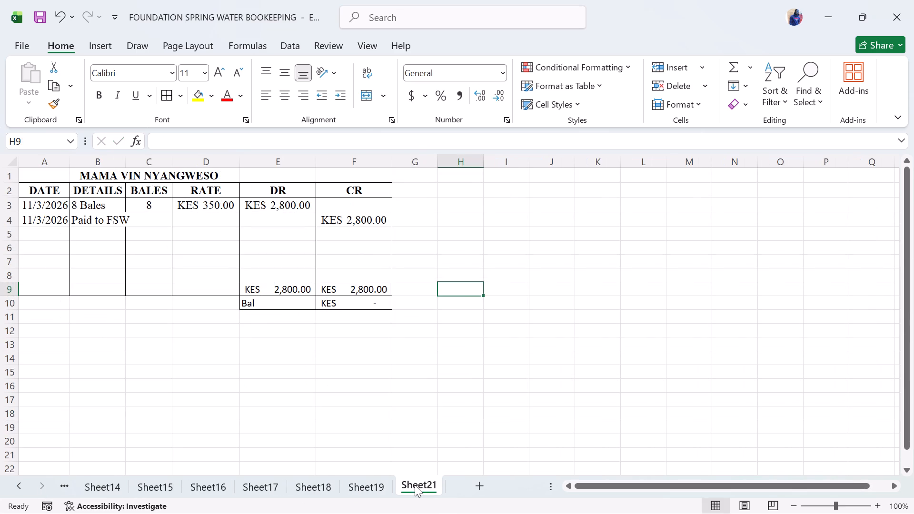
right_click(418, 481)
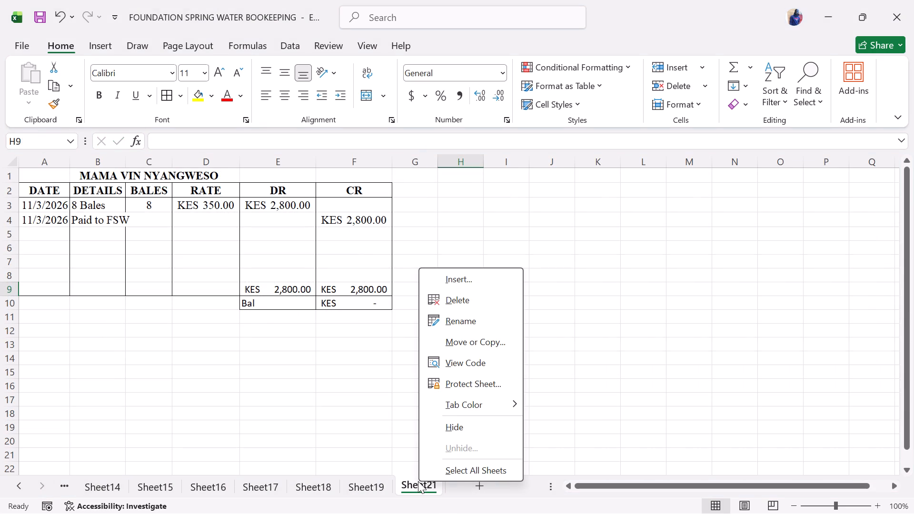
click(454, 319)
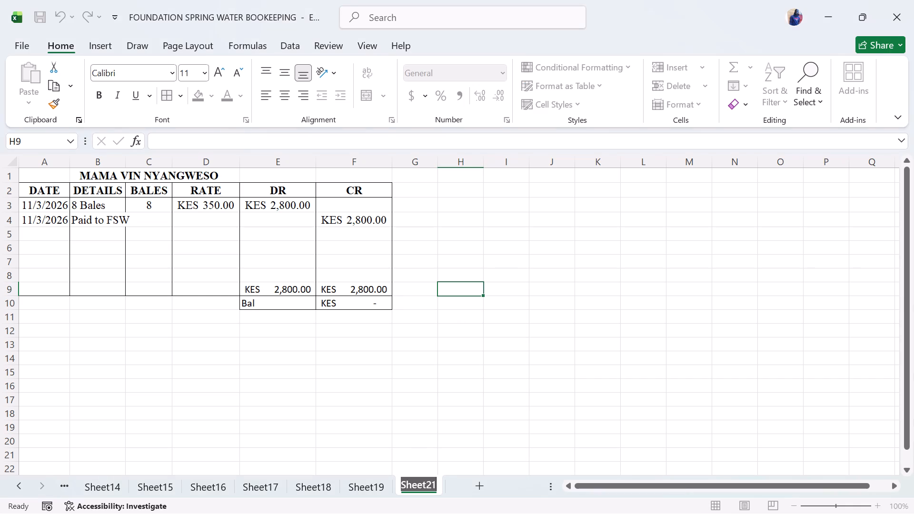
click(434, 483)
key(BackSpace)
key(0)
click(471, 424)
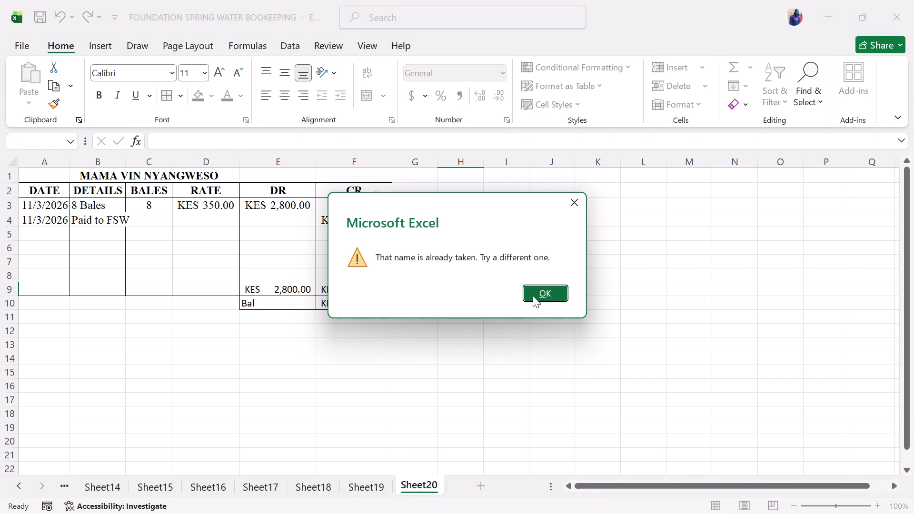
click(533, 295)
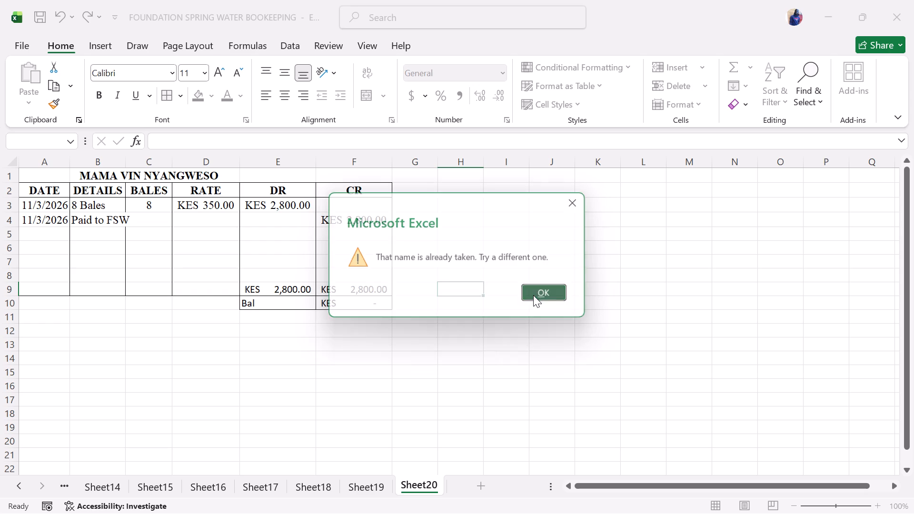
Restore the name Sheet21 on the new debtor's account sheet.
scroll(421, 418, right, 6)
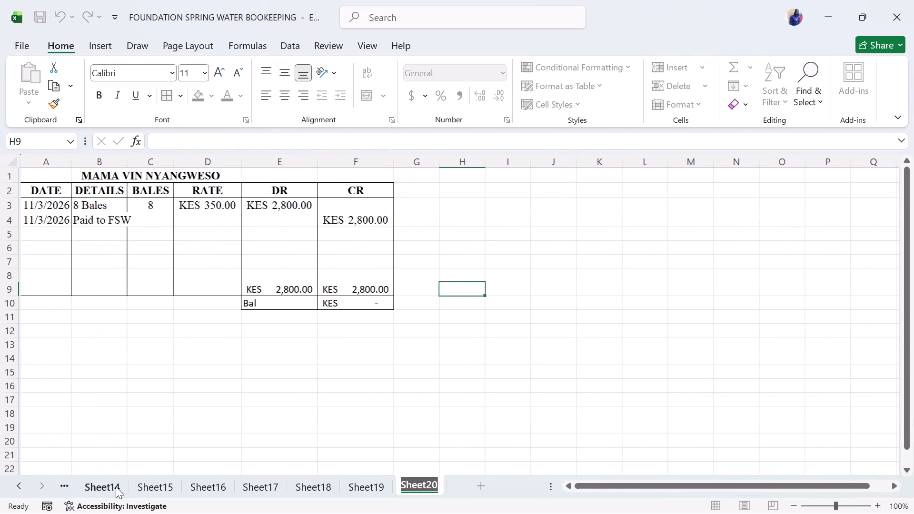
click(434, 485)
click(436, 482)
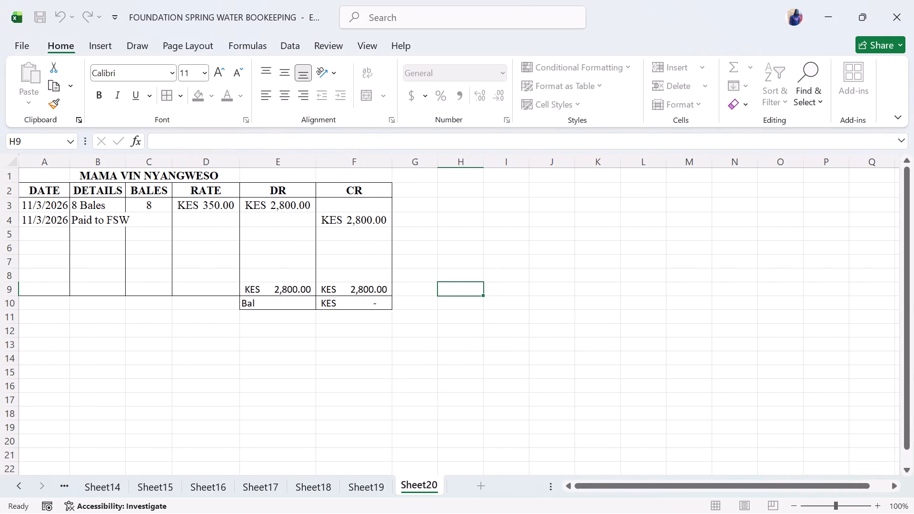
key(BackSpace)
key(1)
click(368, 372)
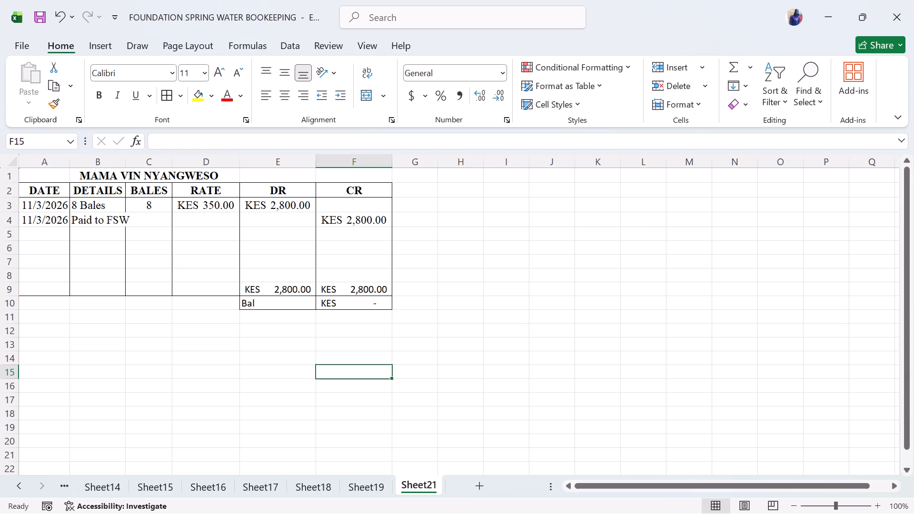
Move the blank Sheet20 from beside Sheet1 to the end of the workbook, after Sheet21.
click(363, 296)
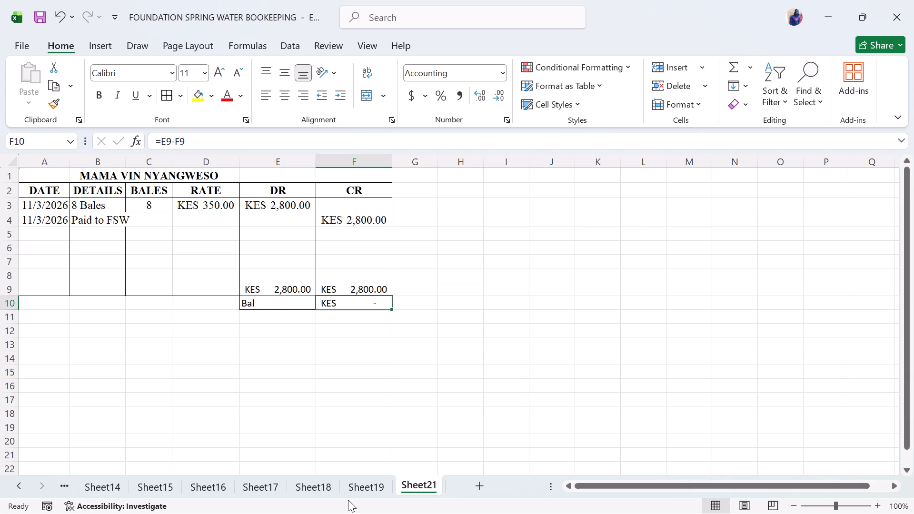
double_click(11, 486)
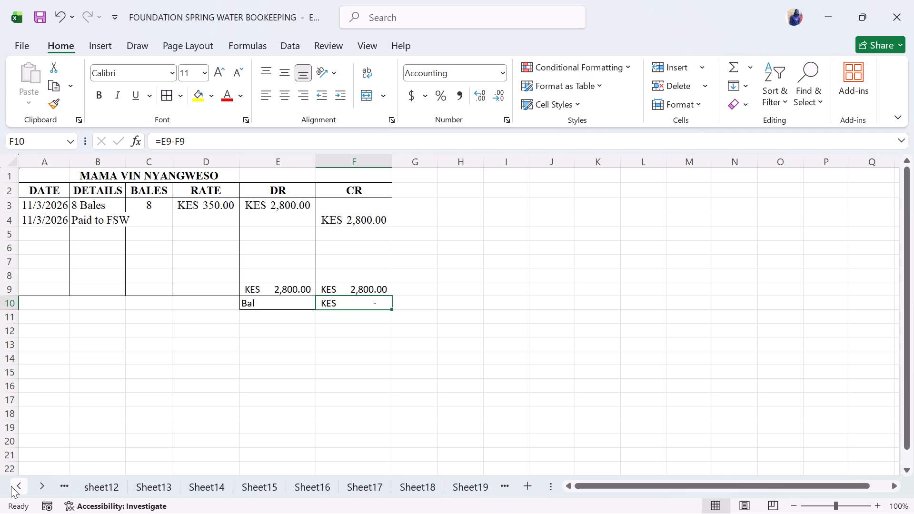
click(11, 486)
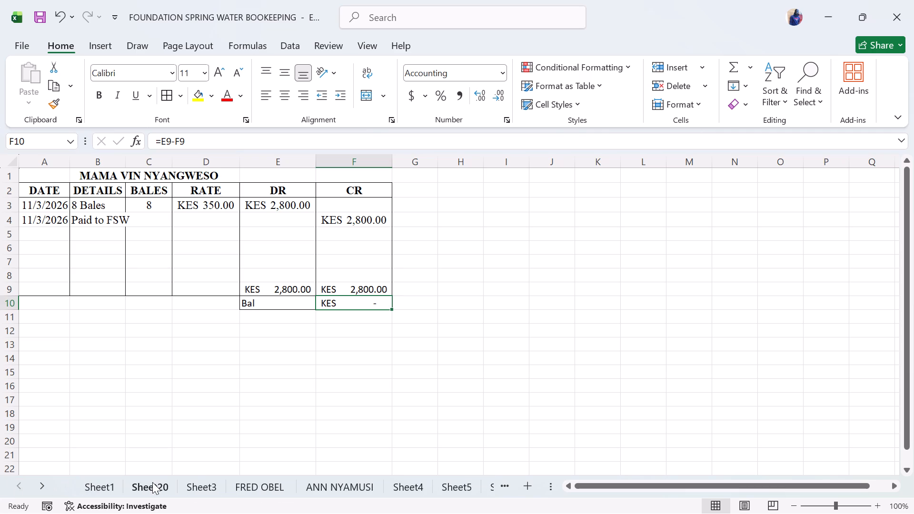
click(152, 482)
drag(152, 482, 546, 490)
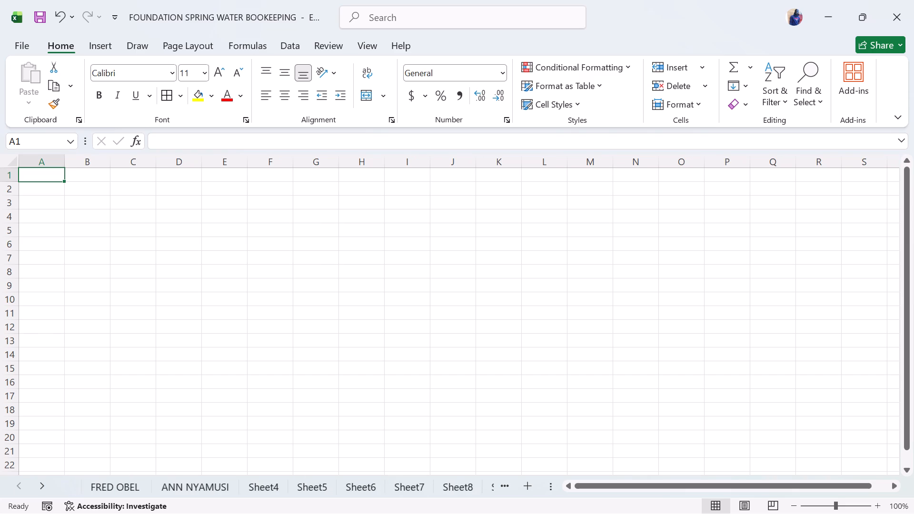
drag(546, 490, 463, 487)
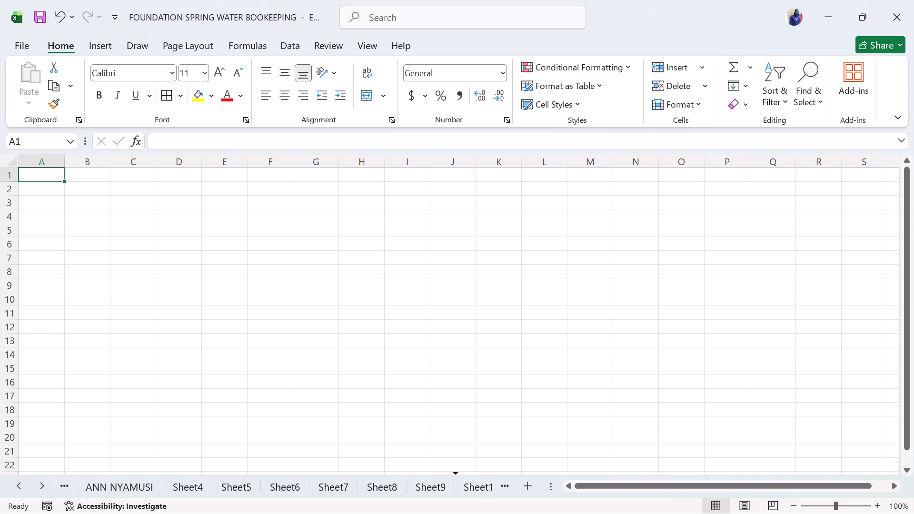
drag(463, 487, 512, 489)
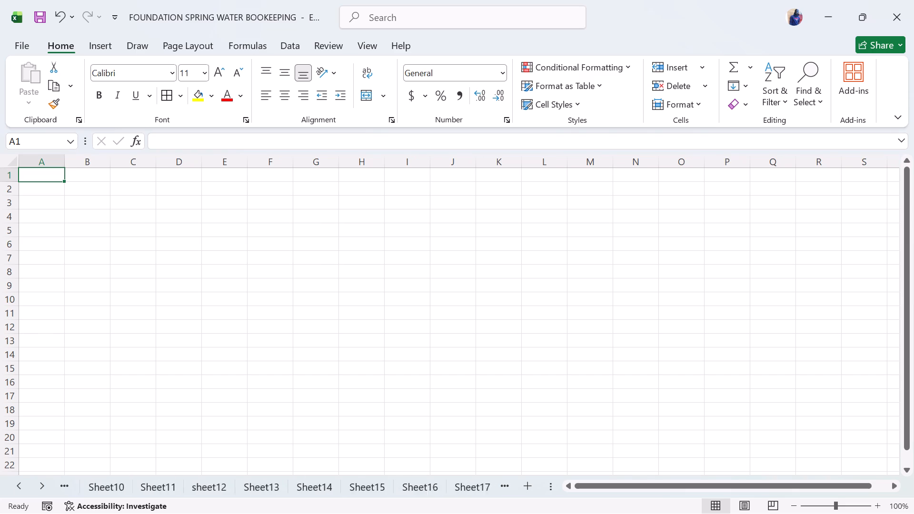
drag(512, 489, 446, 490)
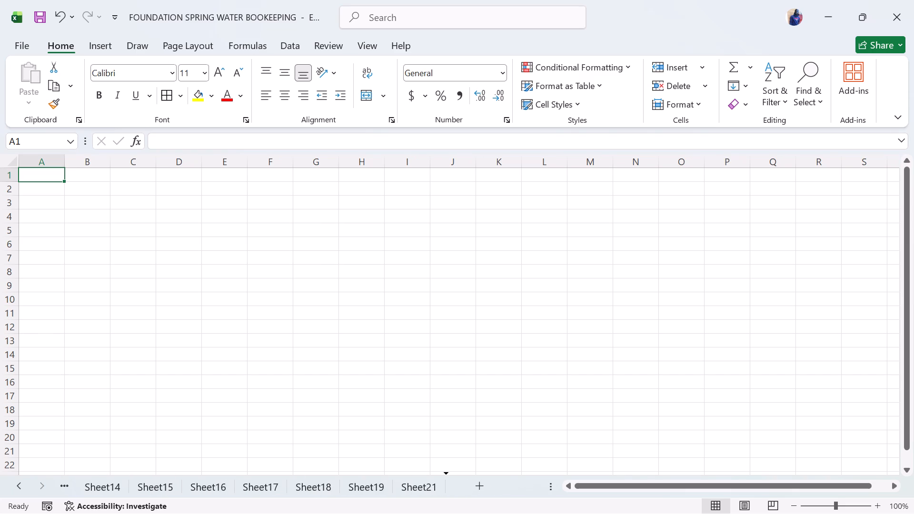
drag(446, 490, 460, 490)
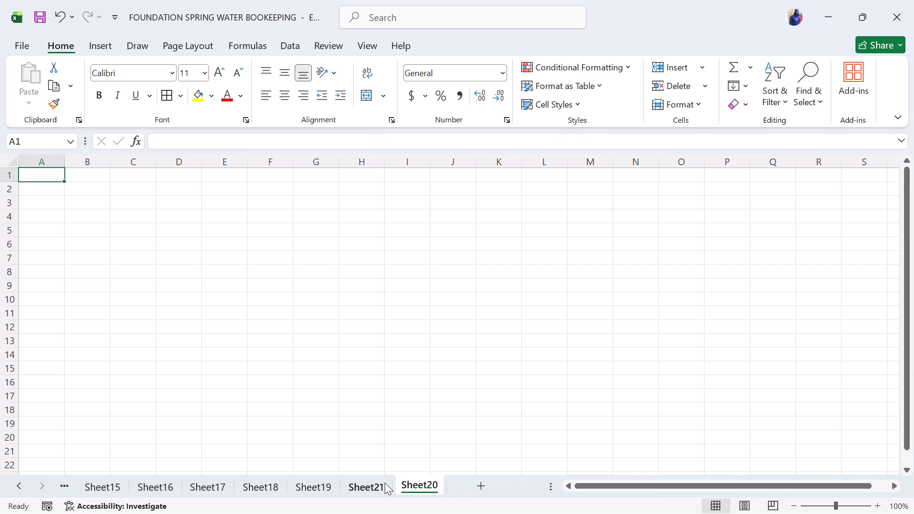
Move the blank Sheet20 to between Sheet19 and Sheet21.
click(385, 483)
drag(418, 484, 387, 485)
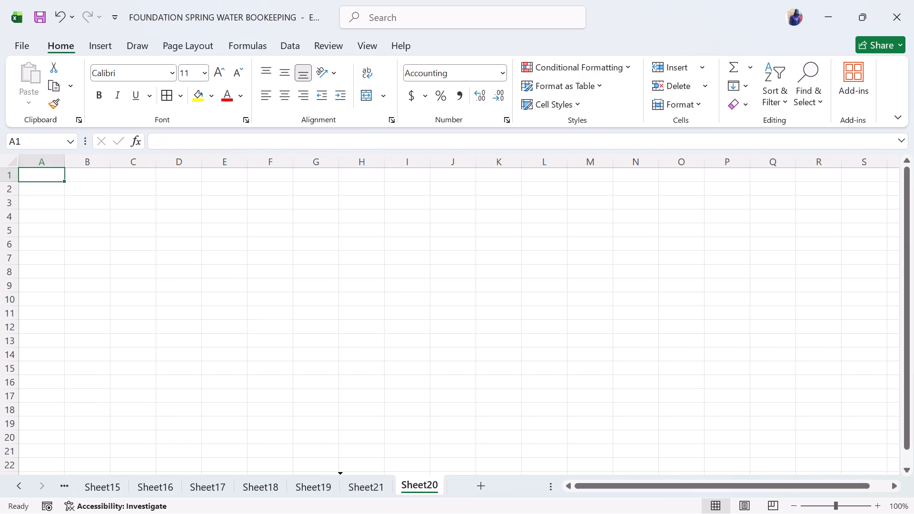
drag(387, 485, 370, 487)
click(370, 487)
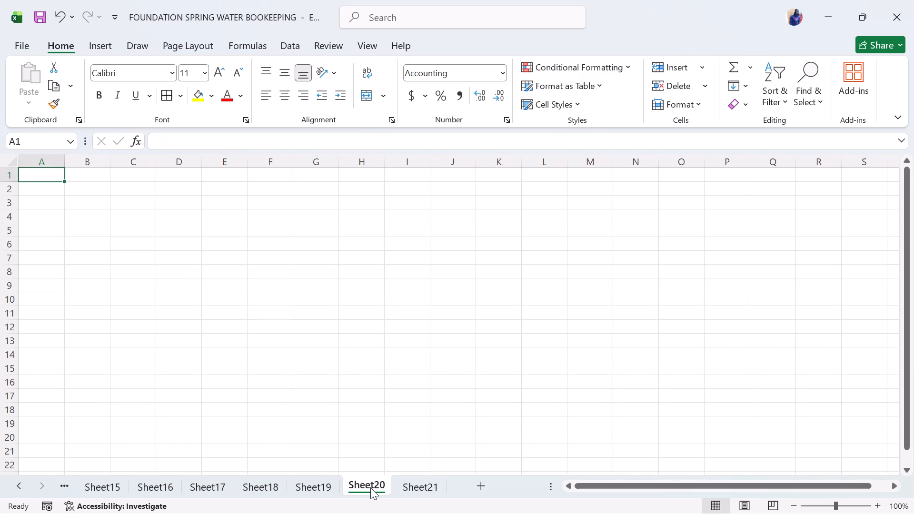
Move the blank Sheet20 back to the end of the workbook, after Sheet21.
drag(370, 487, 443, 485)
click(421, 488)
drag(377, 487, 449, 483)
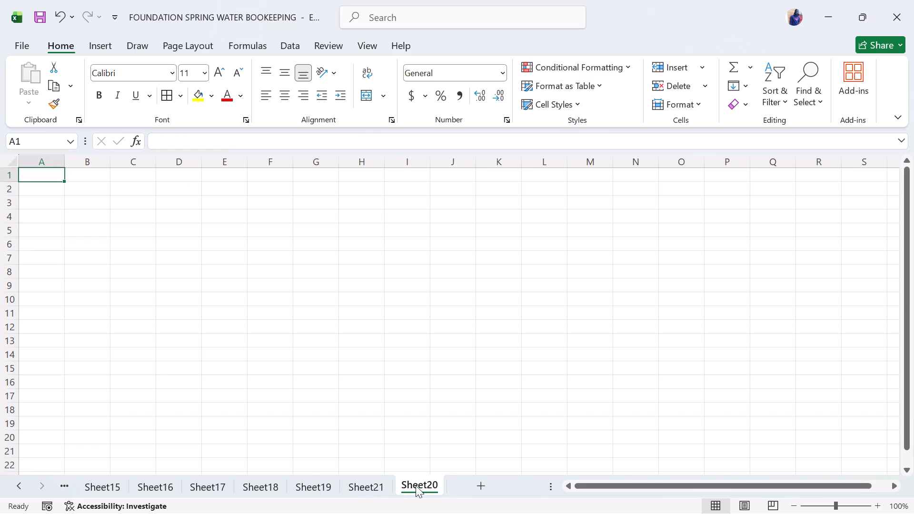
On Sheet1, start a balance formula in C20 for the new debtor and browse to the later sheets for the account to reference.
click(381, 477)
scroll(347, 416, right, 1)
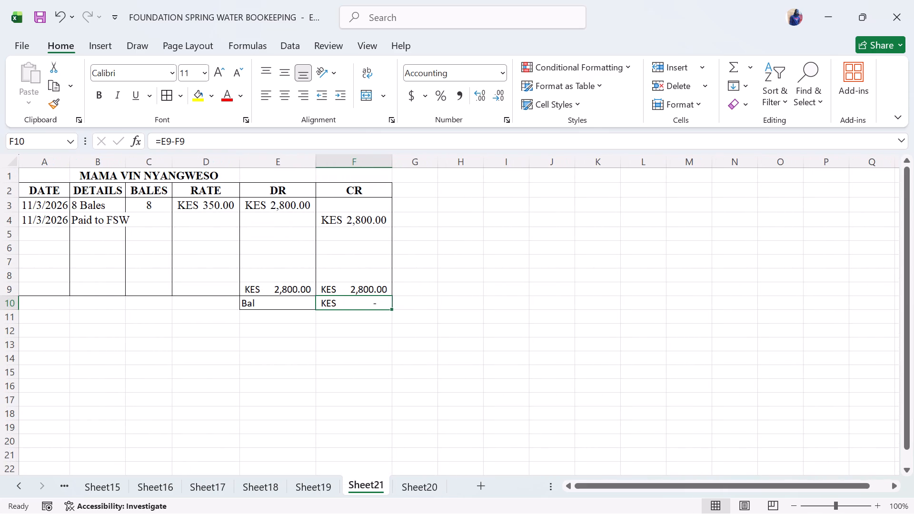
double_click(27, 489)
click(27, 489)
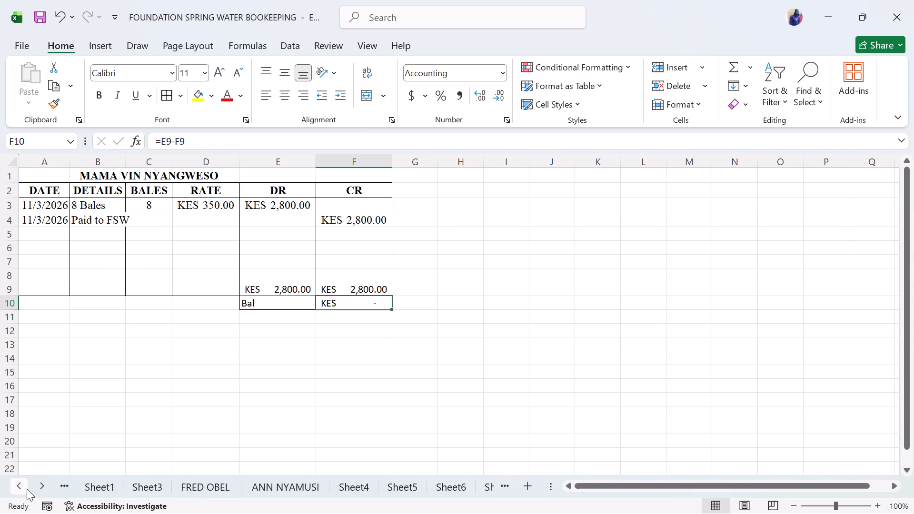
click(92, 481)
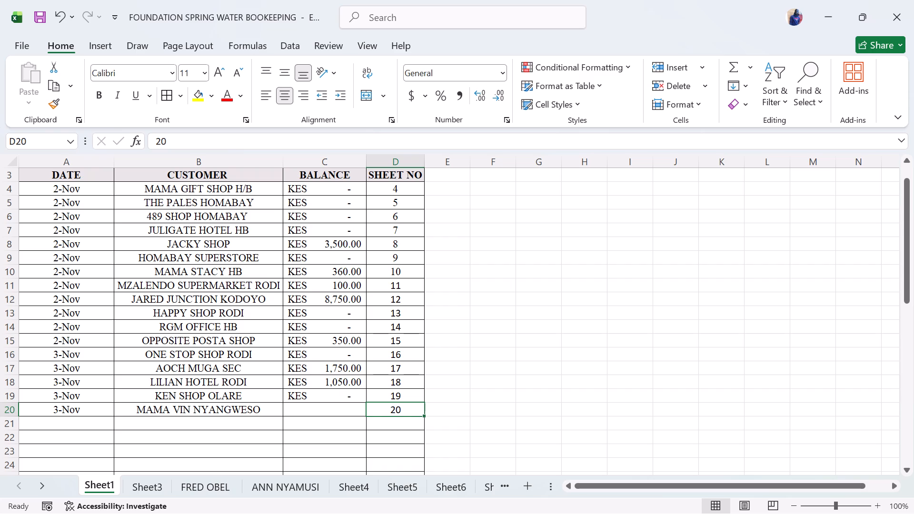
click(312, 408)
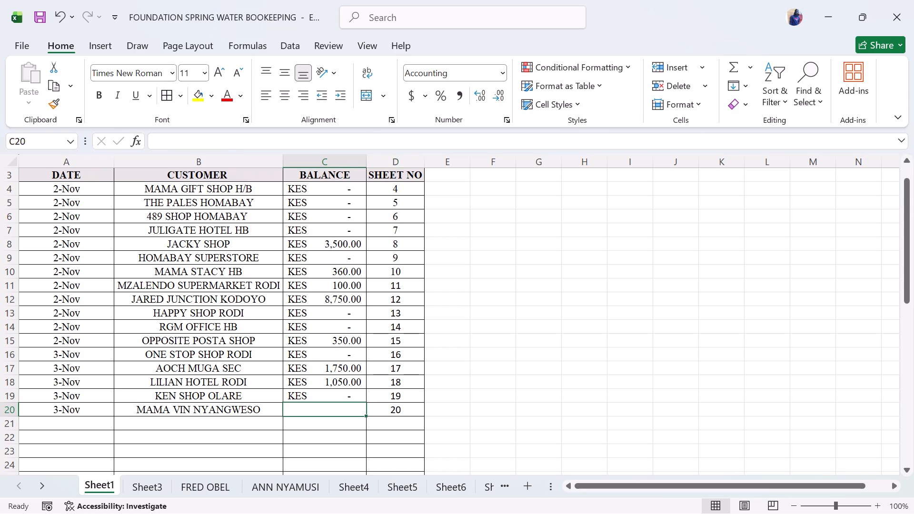
key(equal)
drag(223, 484, 2, 479)
click(41, 483)
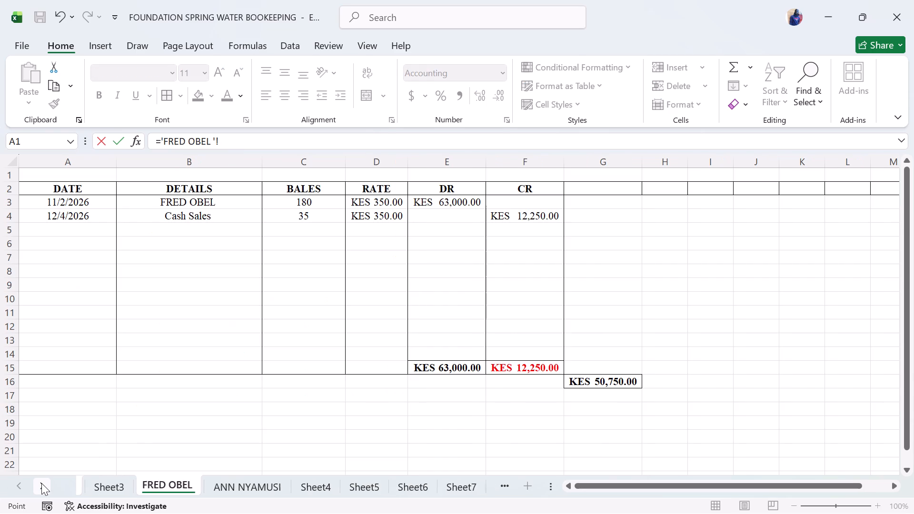
click(41, 483)
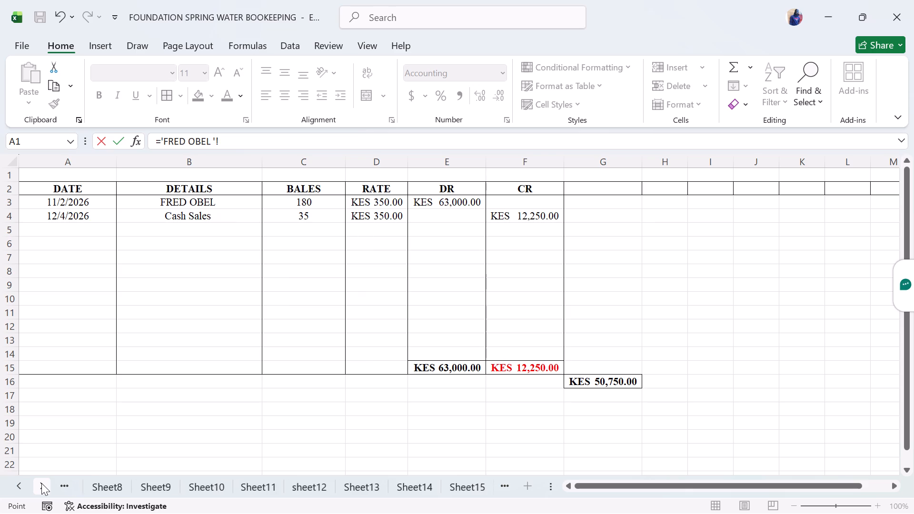
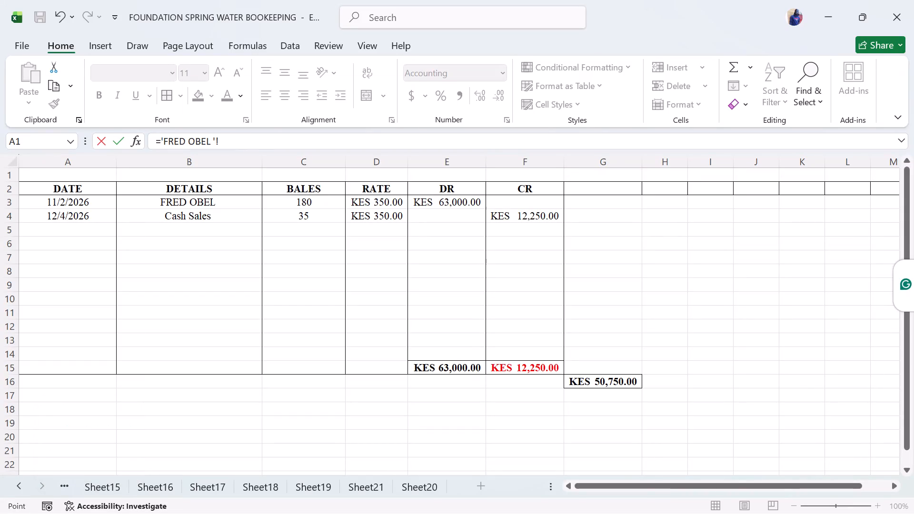
Complete the balance formula in Sheet1's C20 by linking it to the balance cell F10 on Sheet21.
click(371, 484)
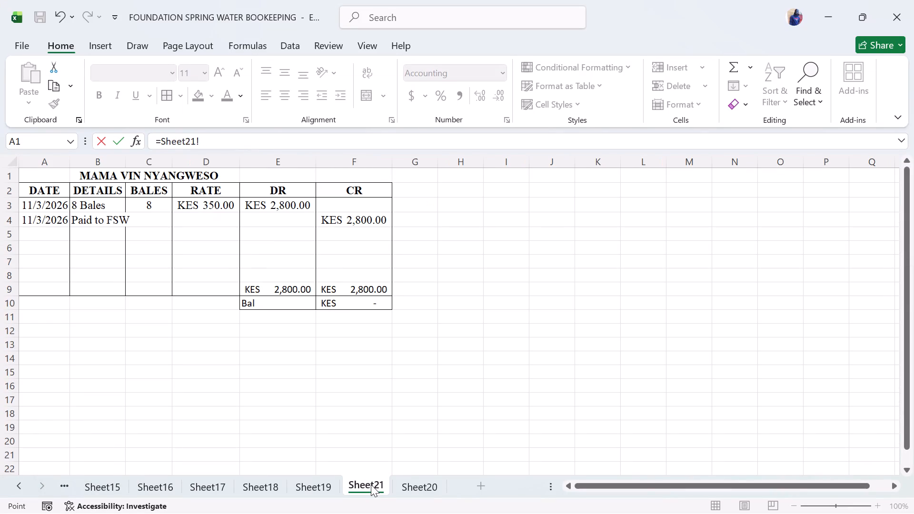
click(345, 303)
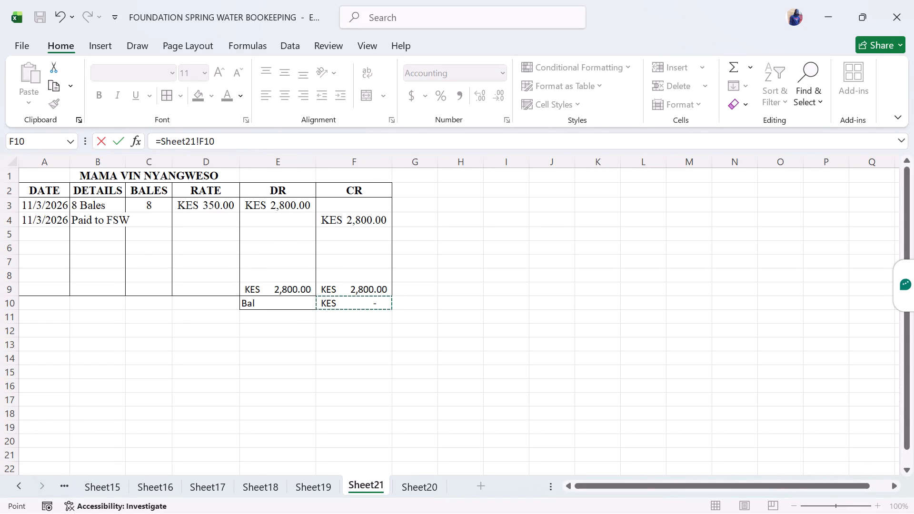
key(Return)
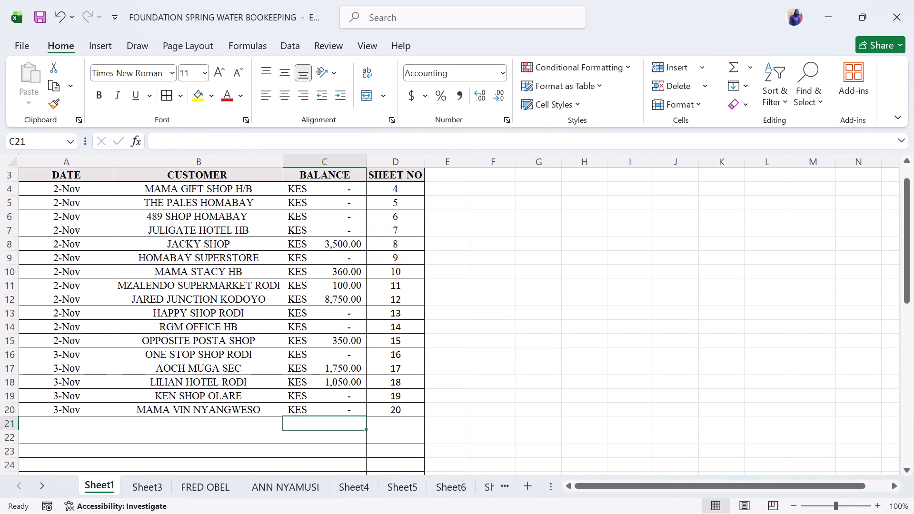
scroll(315, 355, down, 1)
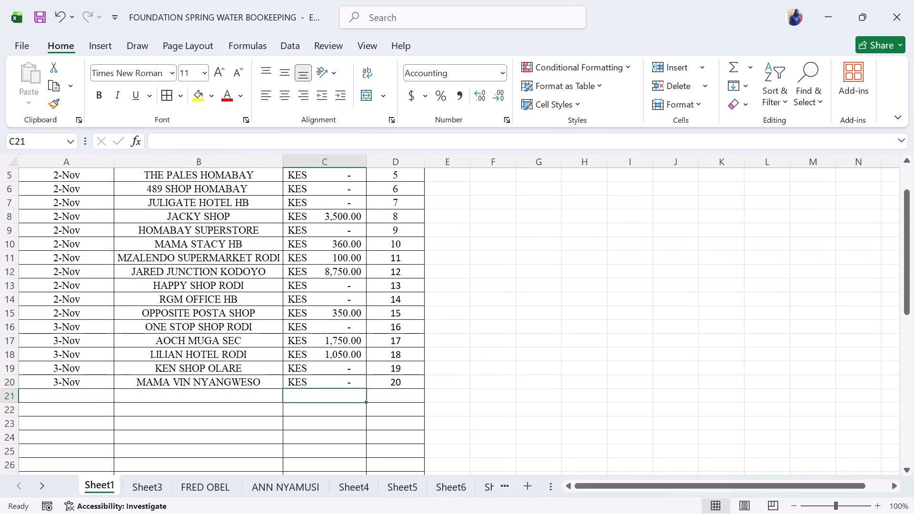
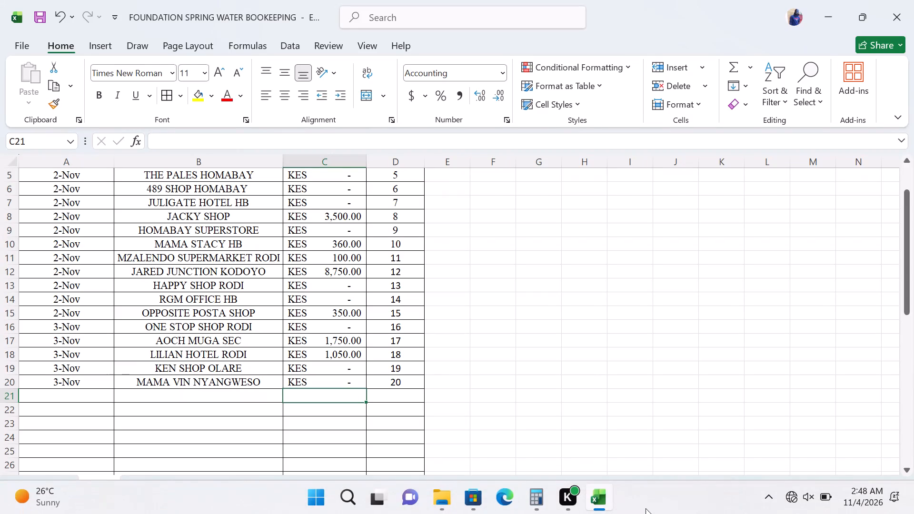
Switch to the Windows Wi-Fi settings and check the connection status of the Samsung A50 network.
click(790, 501)
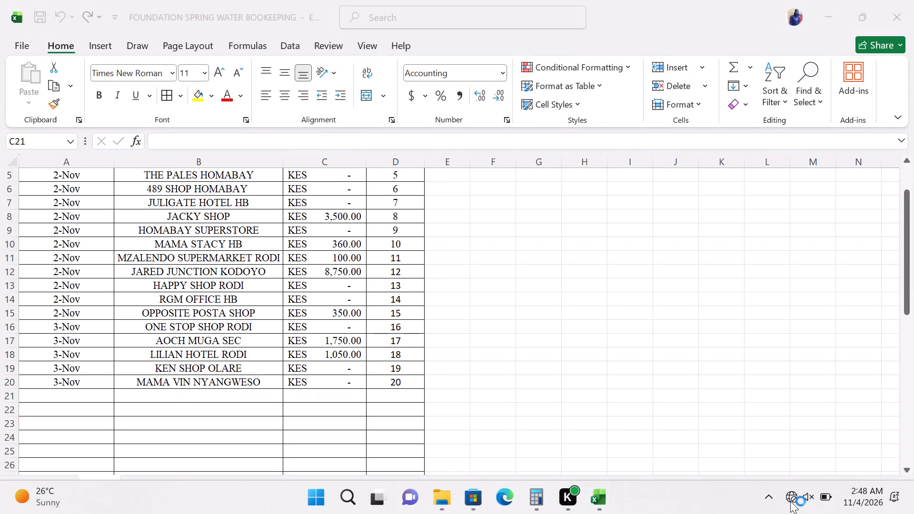
click(719, 233)
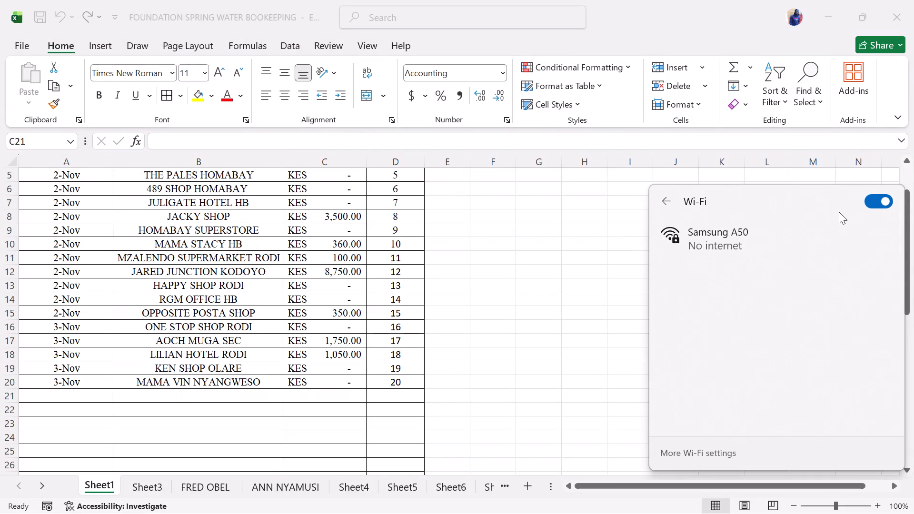
click(791, 231)
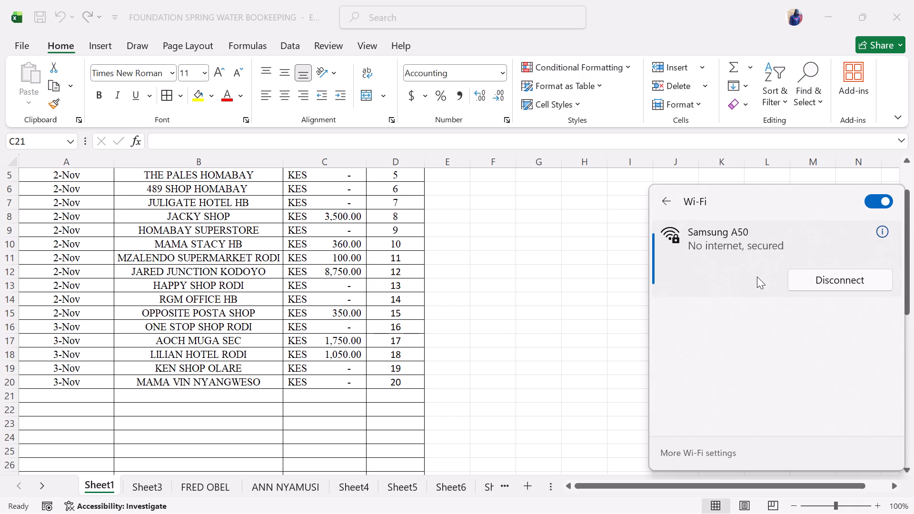
click(883, 232)
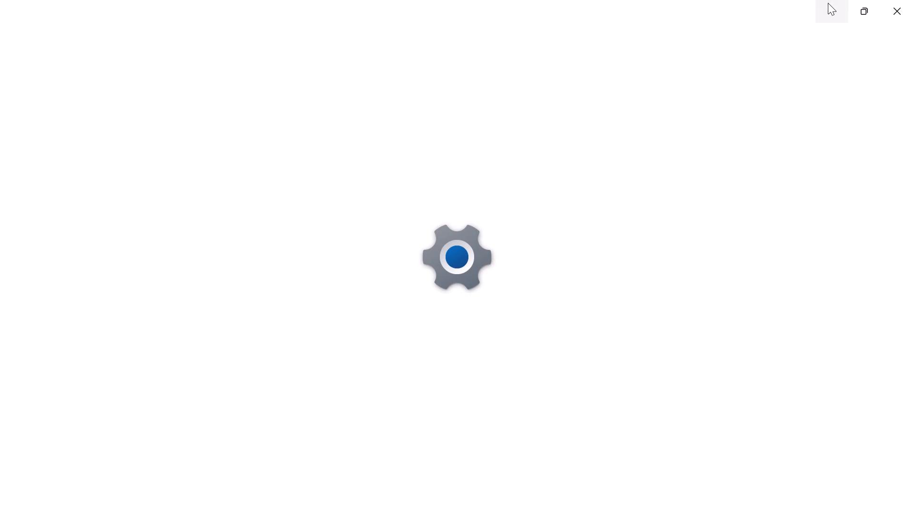
click(828, 3)
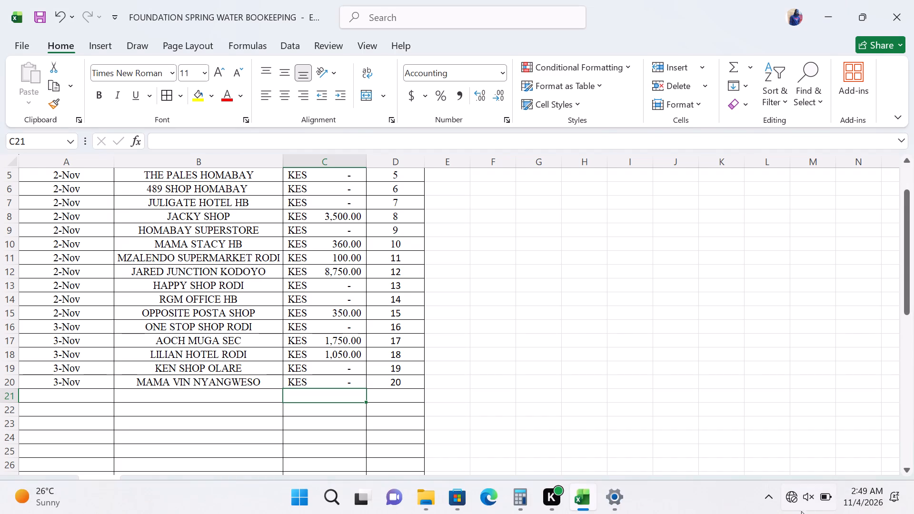
click(795, 510)
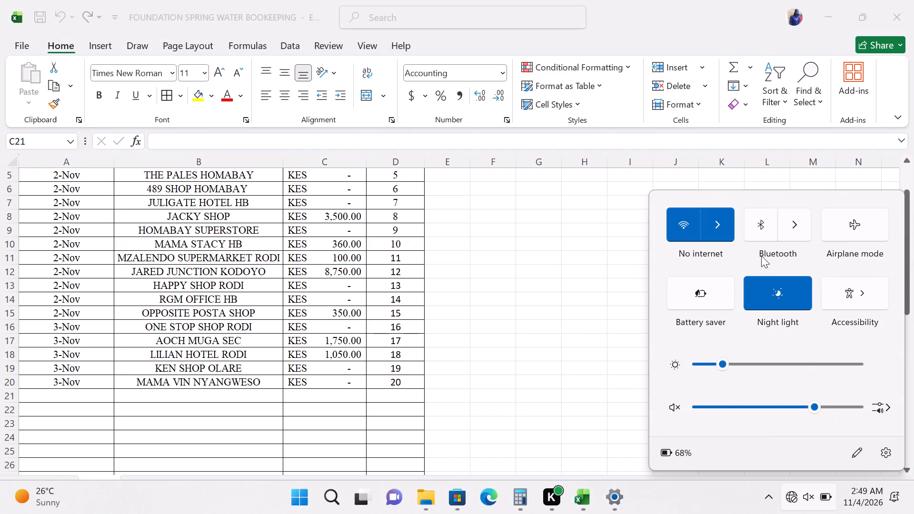
click(706, 223)
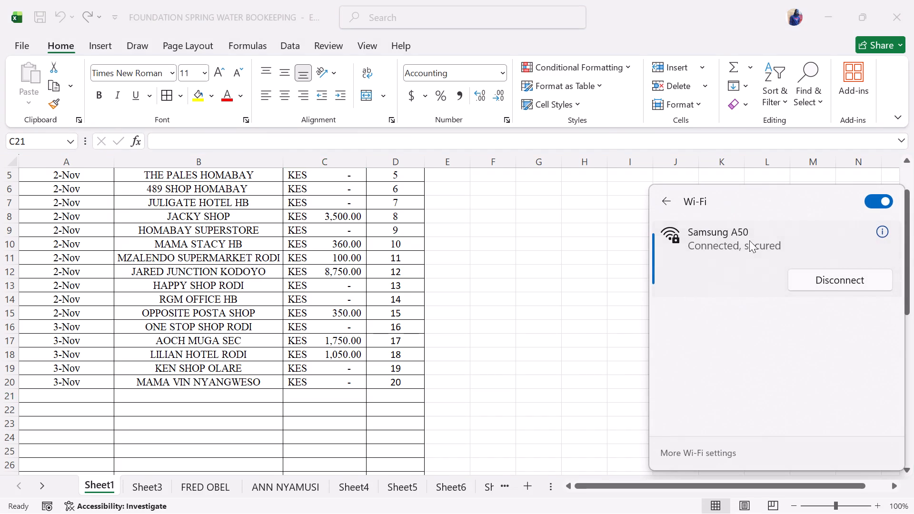
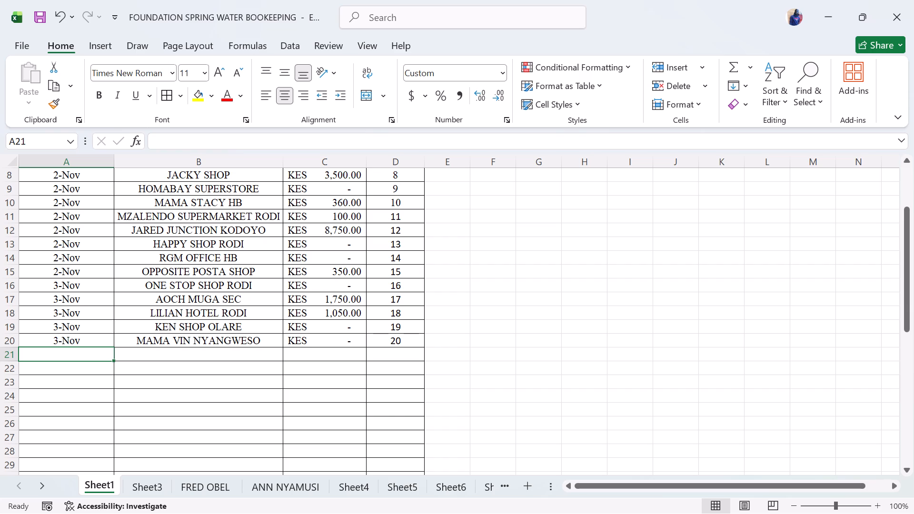
Examine the workbook's last two sheets, Sheet20 and the debtor account on Sheet21.
scroll(310, 370, down, 6)
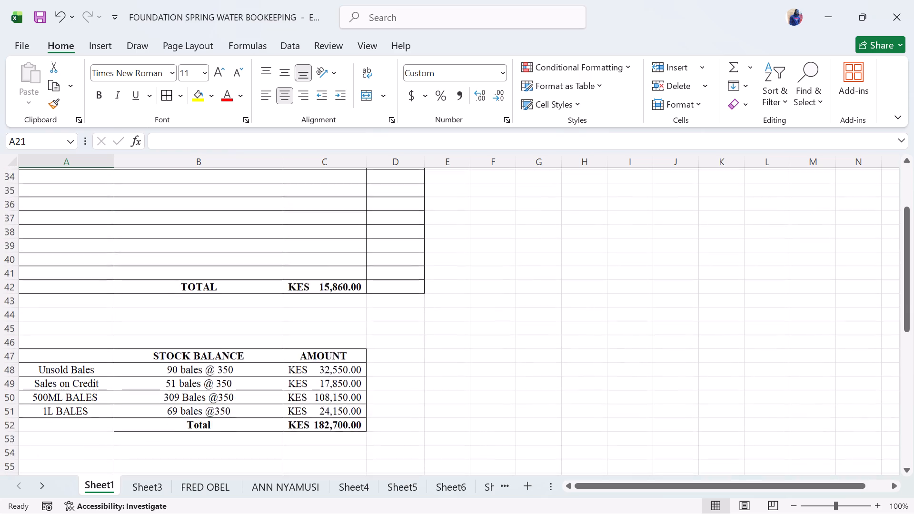
click(43, 481)
triple_click(43, 481)
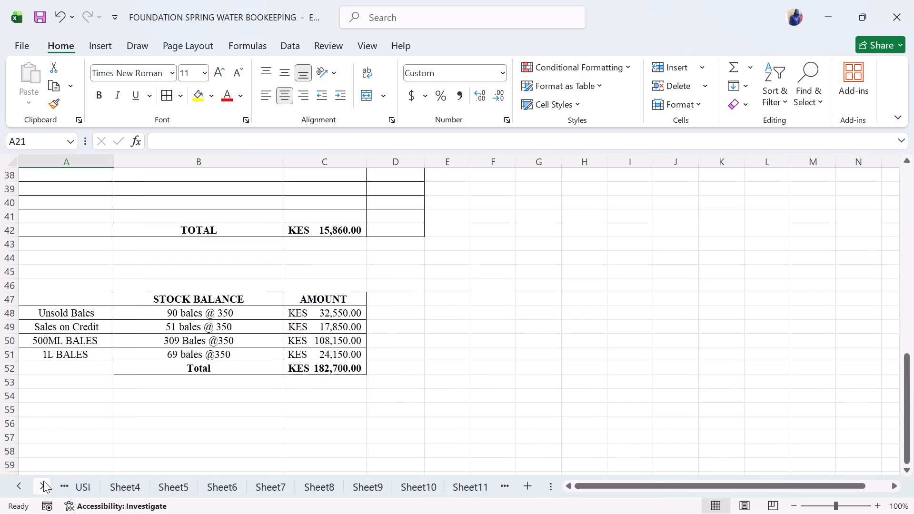
triple_click(43, 481)
triple_click(43, 481)
triple_click(43, 481)
double_click(43, 481)
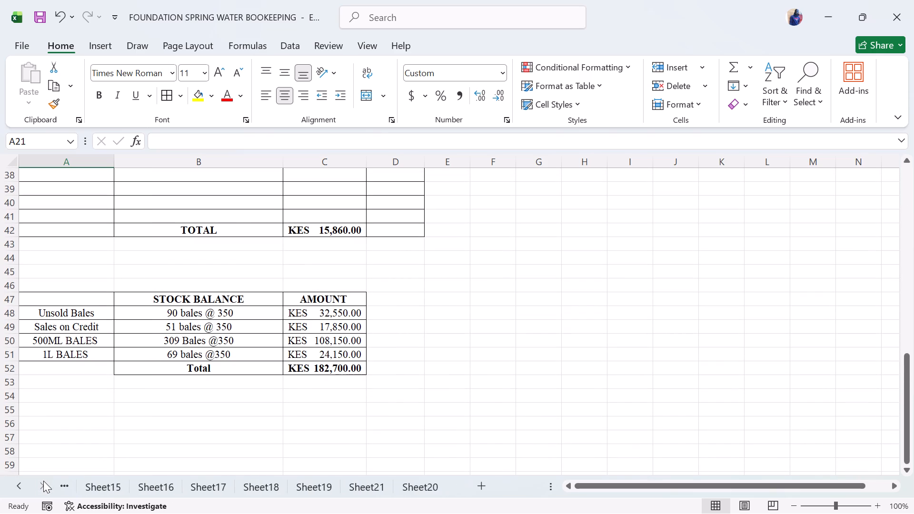
click(418, 482)
scroll(370, 344, up, 1)
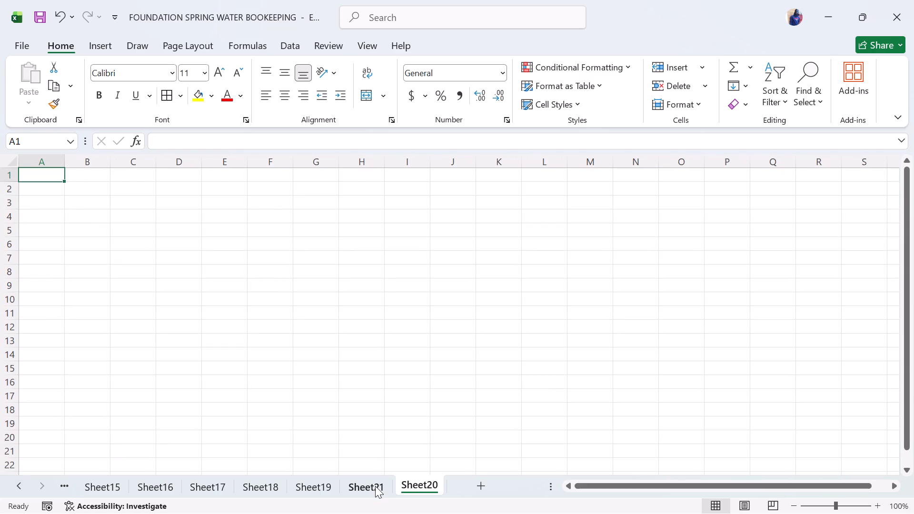
click(375, 486)
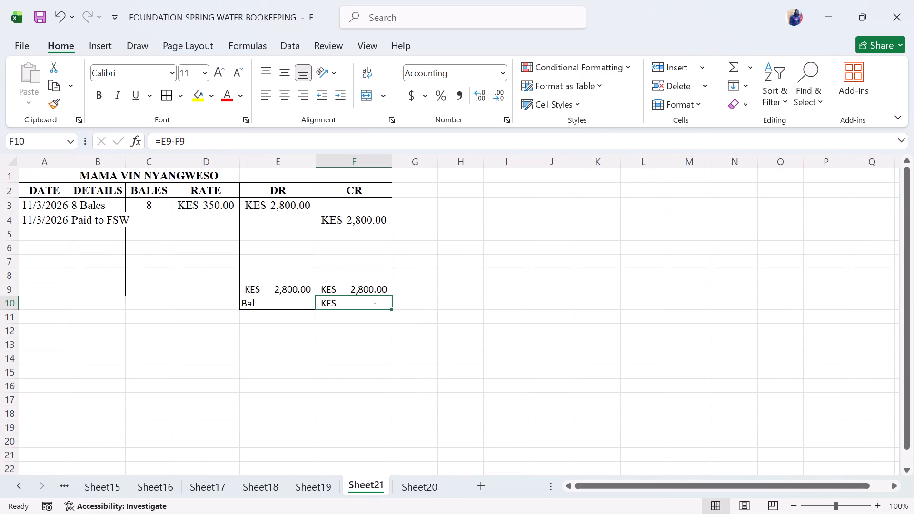